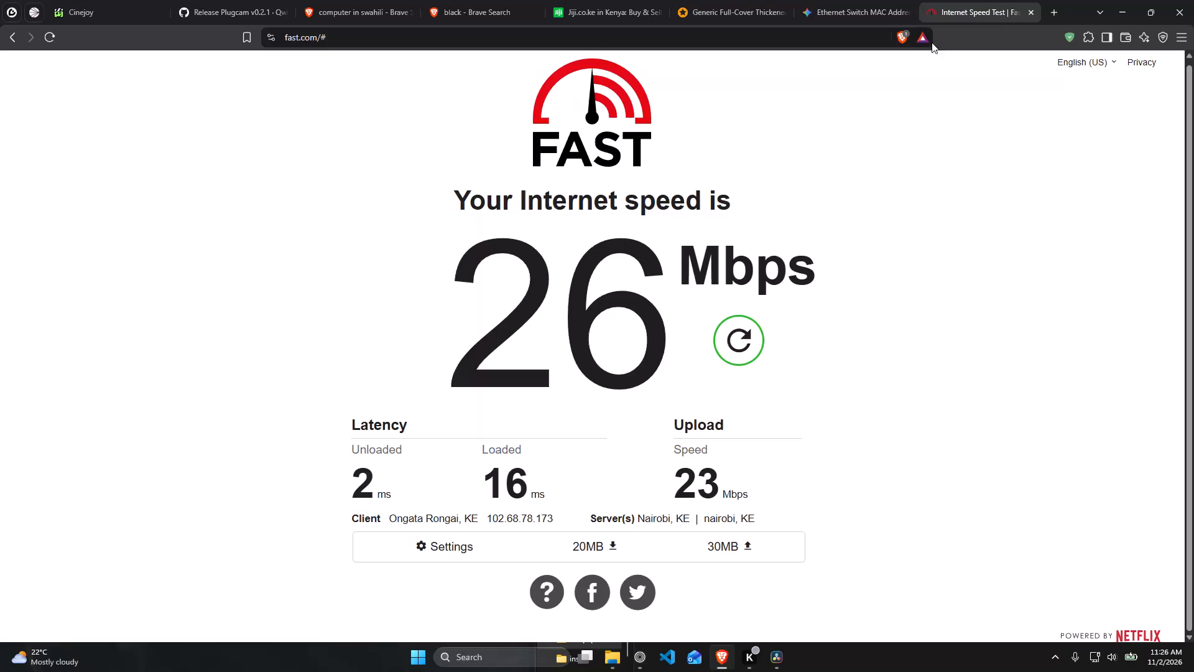
Switch to DaVinci Resolve and delete both offline Replay clips from the media pool.
{"action": "left_click", "coordinate": [1125, 0]}
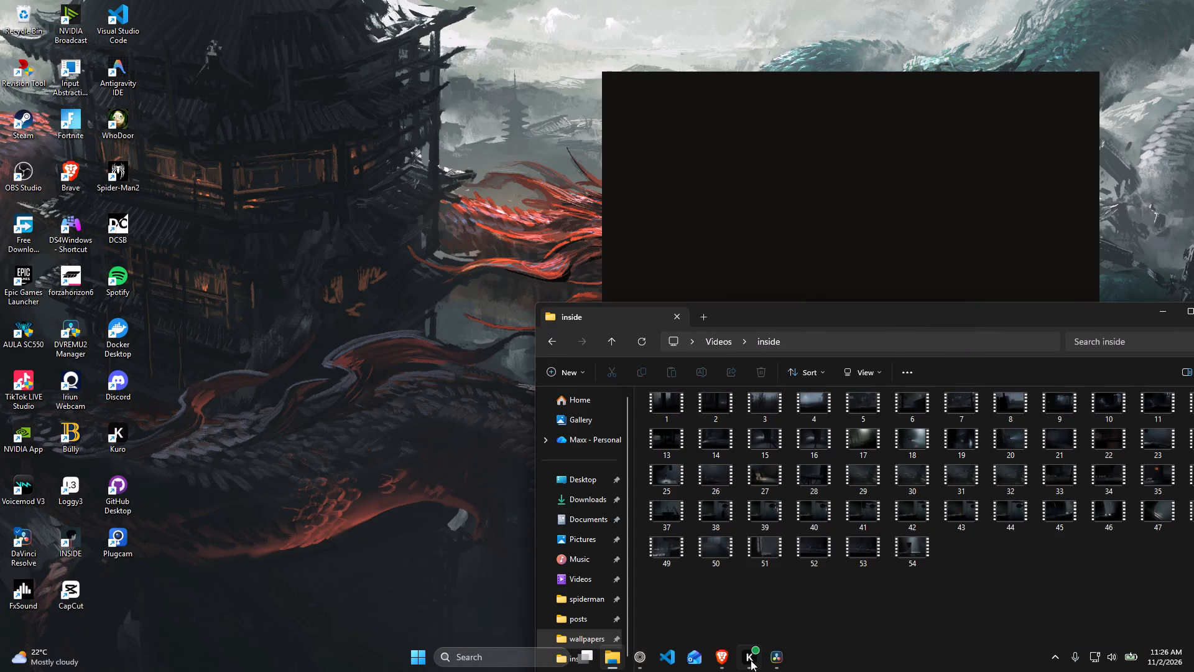
{"action": "left_click", "coordinate": [771, 664]}
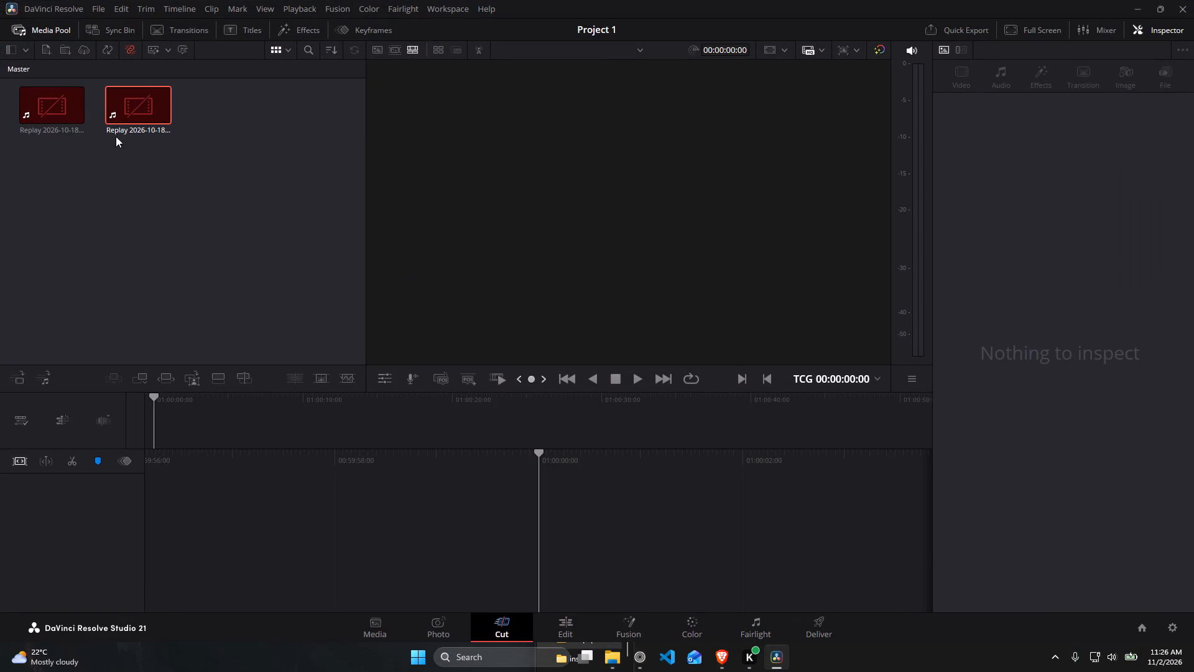
{"action": "left_click", "coordinate": [139, 112]}
{"action": "key", "text": "Delete"}
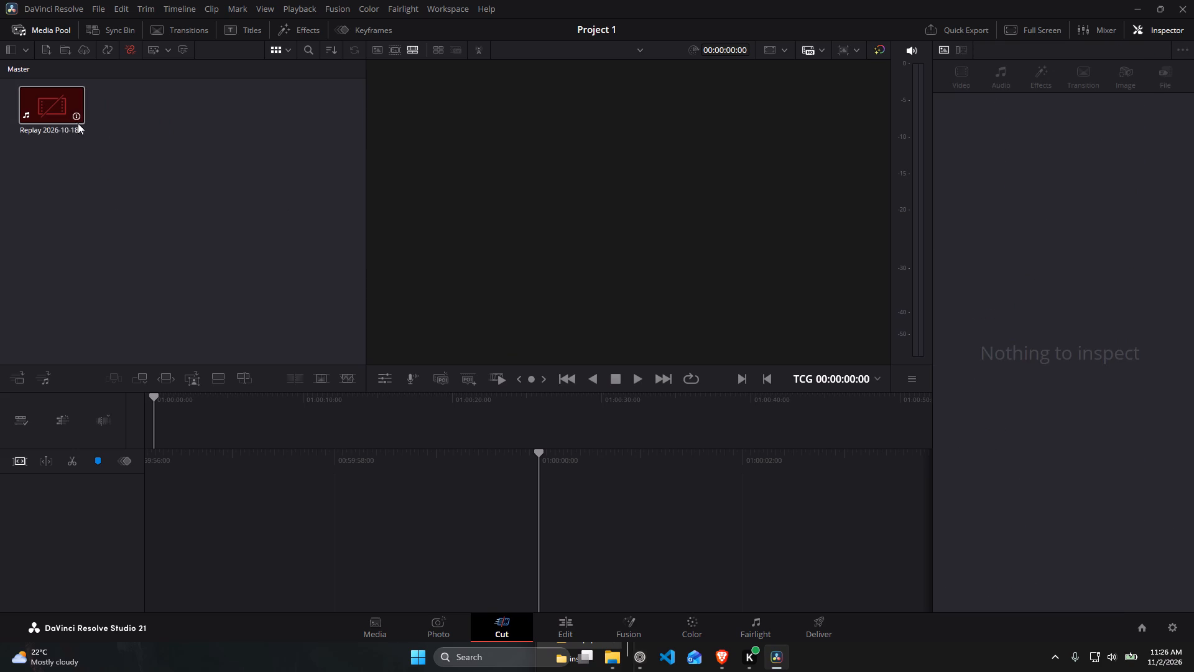
{"action": "left_click", "coordinate": [71, 118]}
{"action": "key", "text": "Delete"}
Import 1.mkv and 2.mkv from the Videos "inside" folder into the media pool, and select 1.mkv there.
{"action": "left_click", "coordinate": [617, 661]}
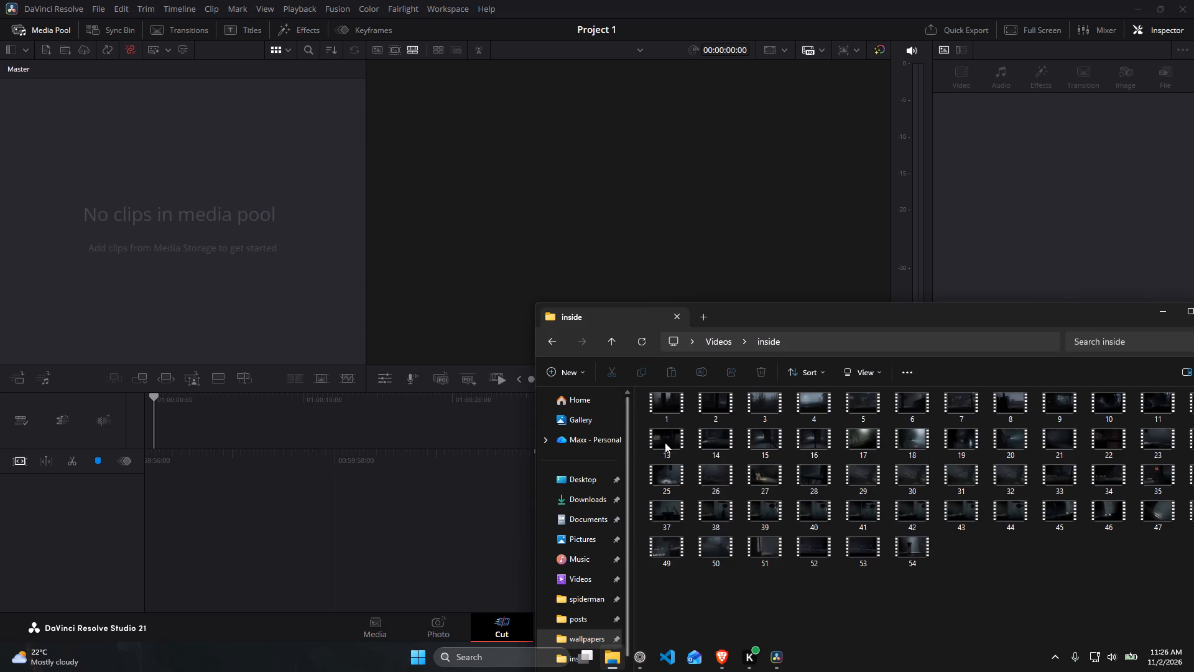
{"action": "left_click_drag", "start_coordinate": [670, 406], "coordinate": [174, 199]}
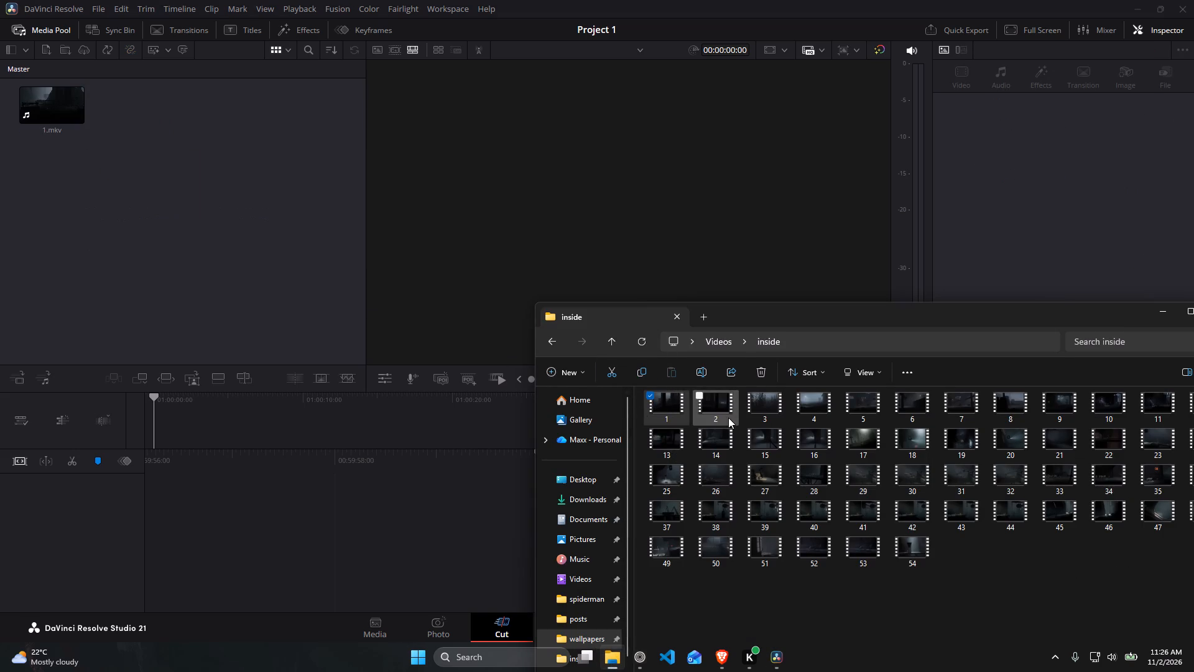
{"action": "left_click_drag", "start_coordinate": [720, 413], "coordinate": [114, 234]}
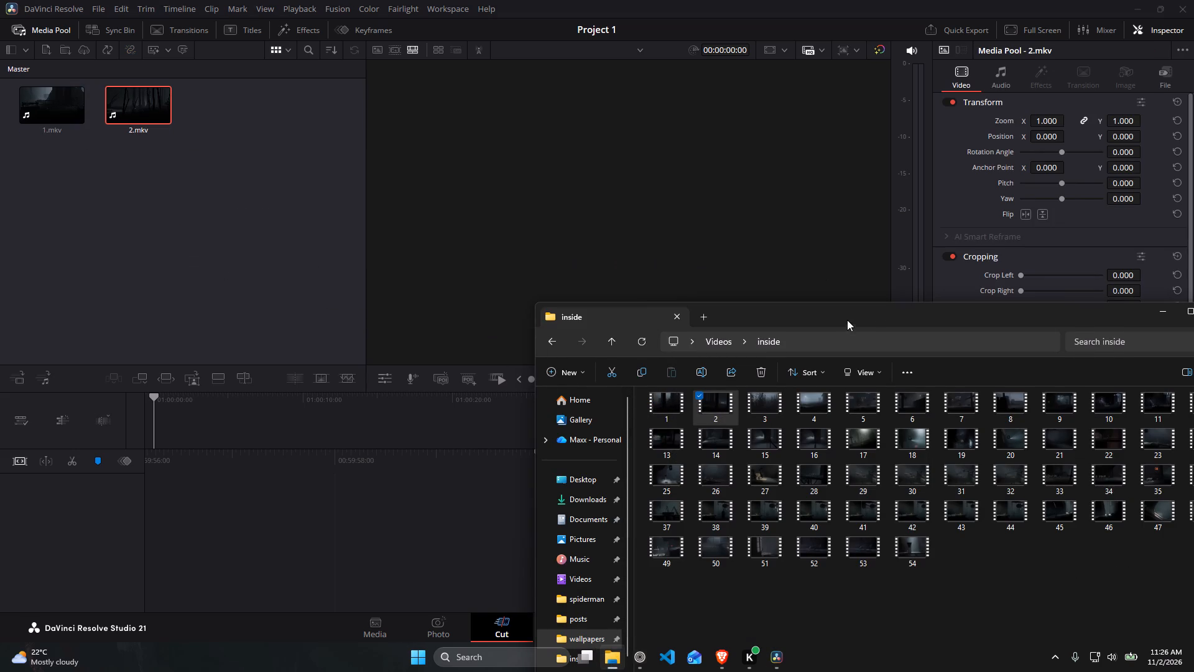
{"action": "left_click_drag", "start_coordinate": [844, 315], "coordinate": [592, 188]}
{"action": "left_click", "coordinate": [919, 189]}
{"action": "left_click", "coordinate": [100, 167]}
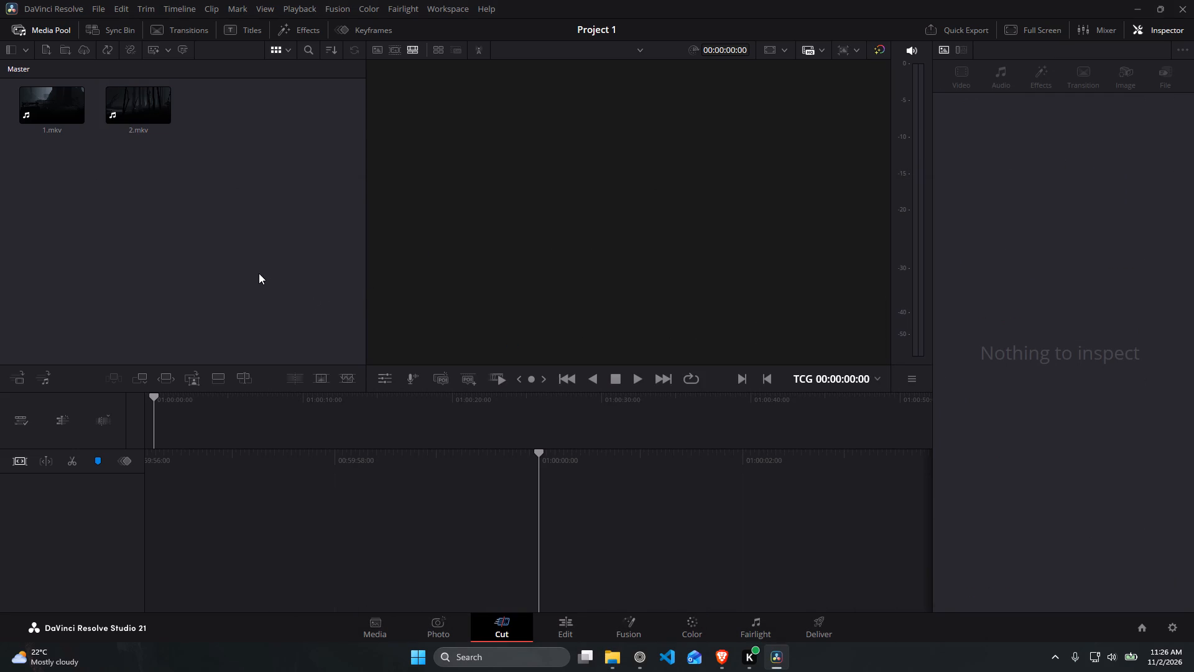
{"action": "left_click", "coordinate": [44, 103]}
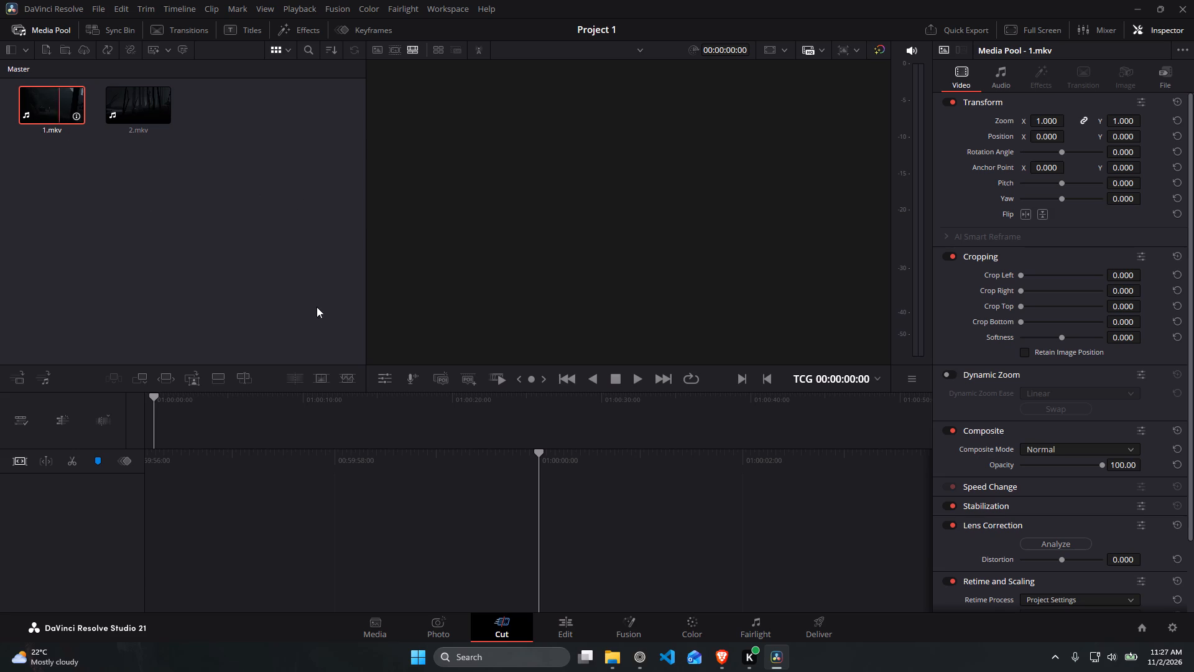
Preview clip 3 from the "inside" folder in Media Player, skipping through its footage, and close the player.
{"action": "left_click", "coordinate": [617, 657]}
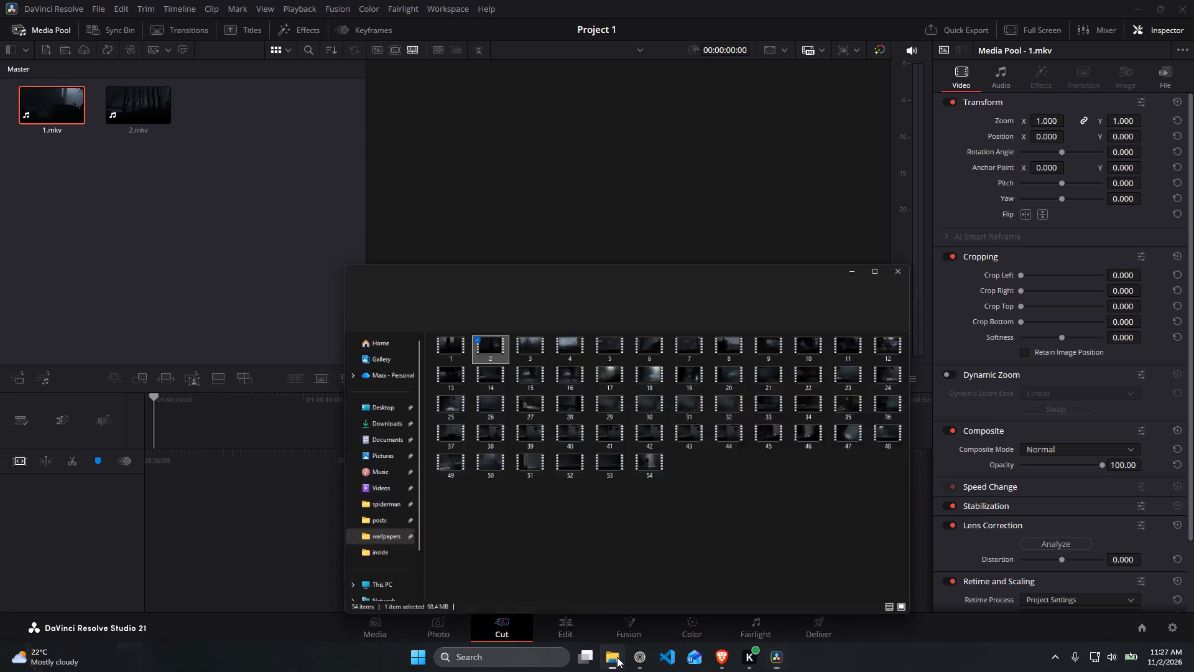
{"action": "double_click", "coordinate": [499, 278]}
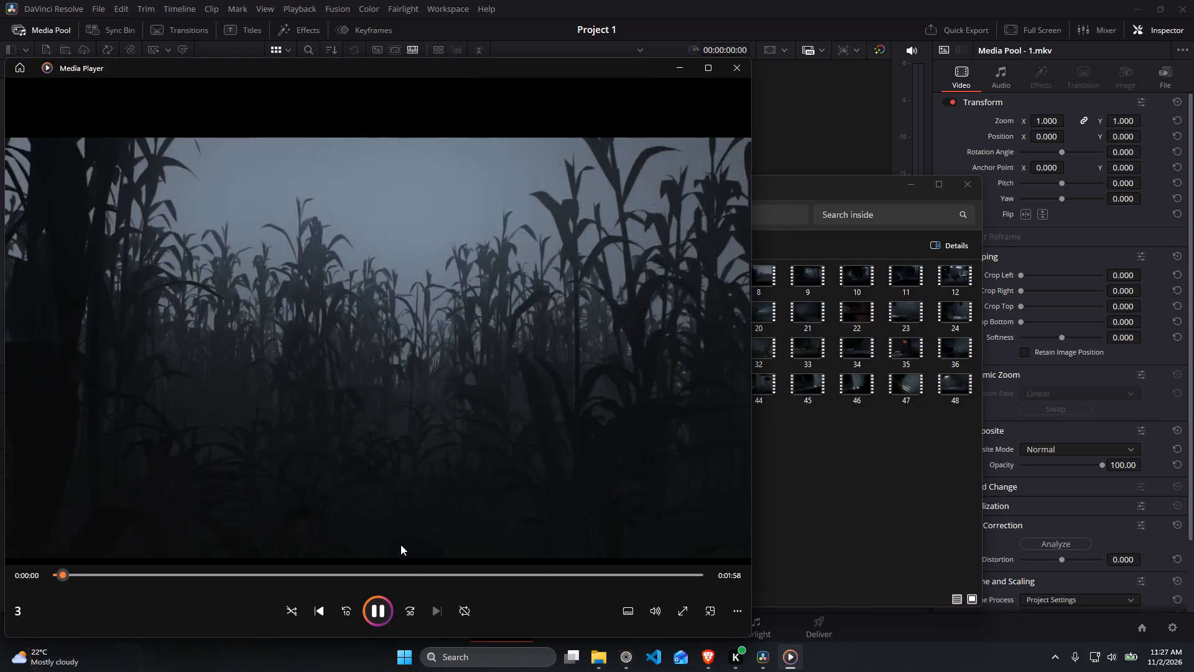
{"action": "left_click", "coordinate": [386, 576]}
{"action": "left_click", "coordinate": [491, 571]}
{"action": "left_click", "coordinate": [613, 580]}
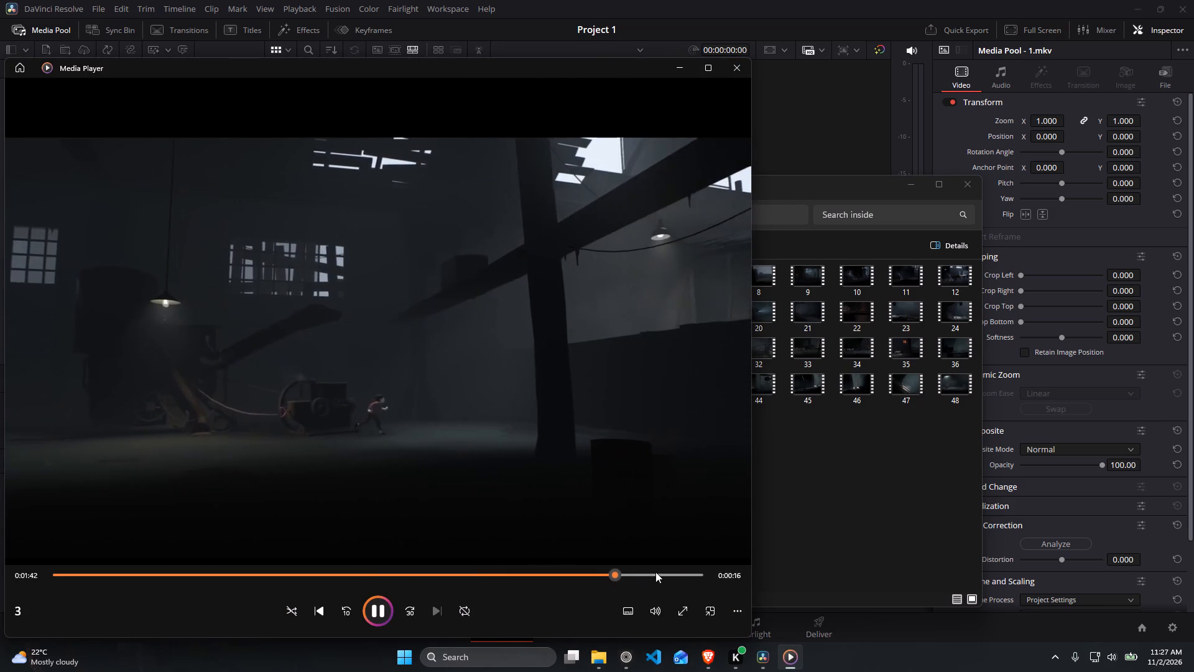
{"action": "left_click", "coordinate": [736, 73]}
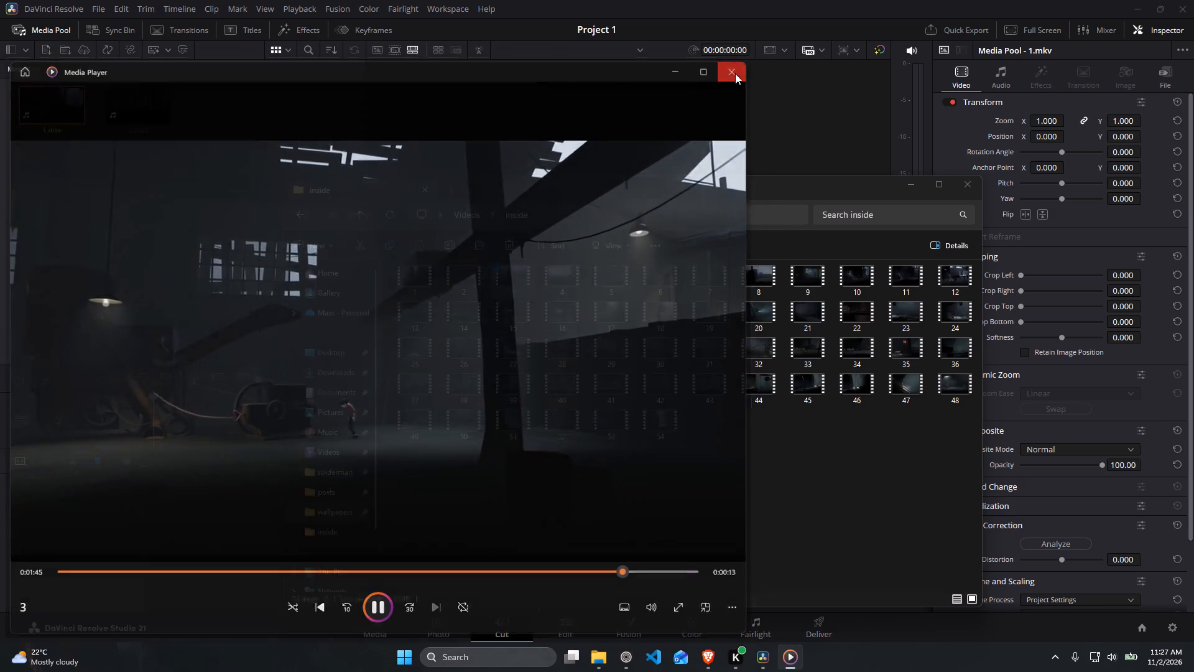
Open clip 4 from the "inside" folder in Photos and review its footage at several points along the playback.
{"action": "left_click", "coordinate": [554, 279]}
{"action": "right_click", "coordinate": [555, 279]}
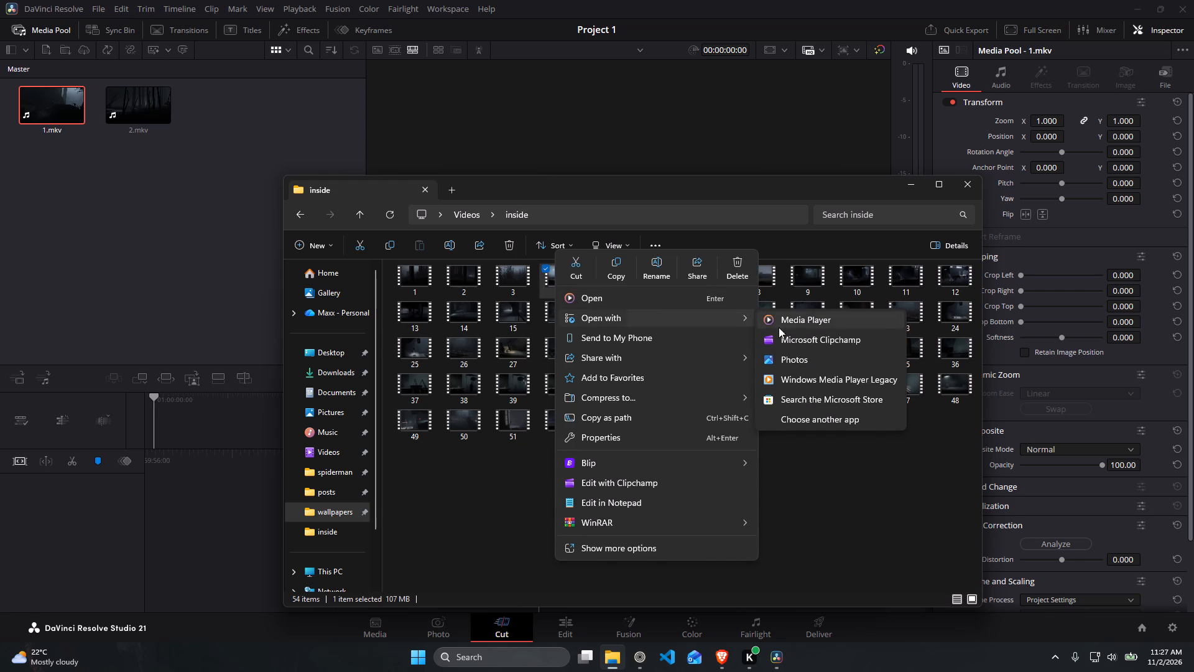
{"action": "left_click", "coordinate": [797, 362]}
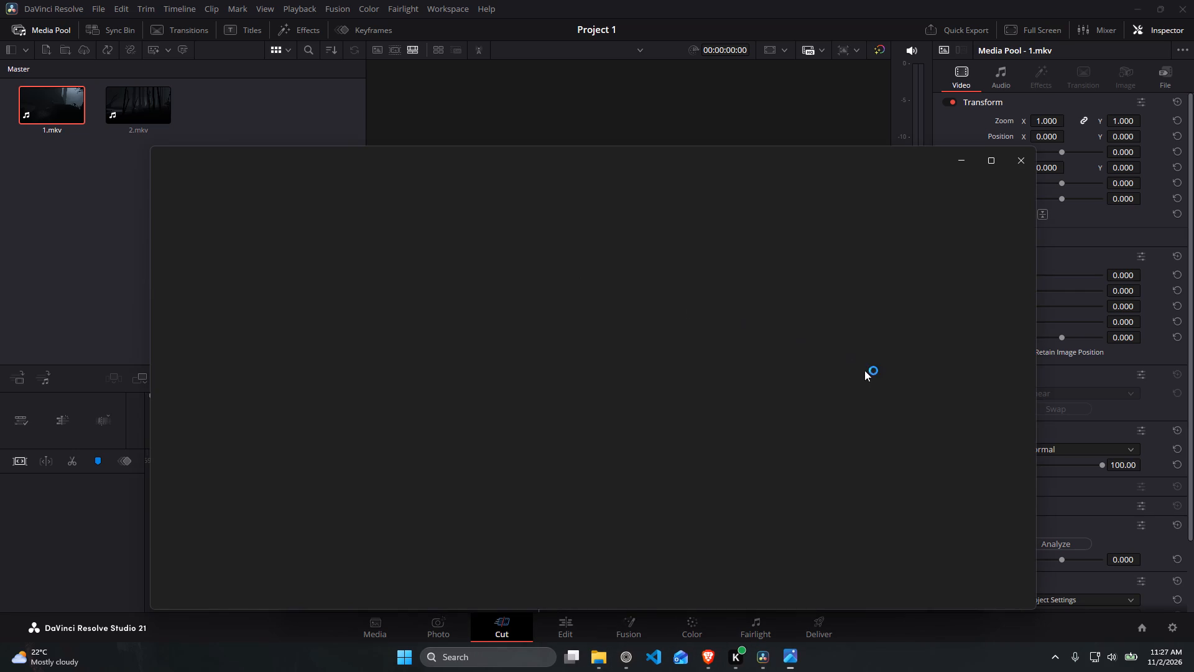
{"action": "left_click_drag", "start_coordinate": [672, 156], "coordinate": [532, 128]}
{"action": "left_click", "coordinate": [219, 534]}
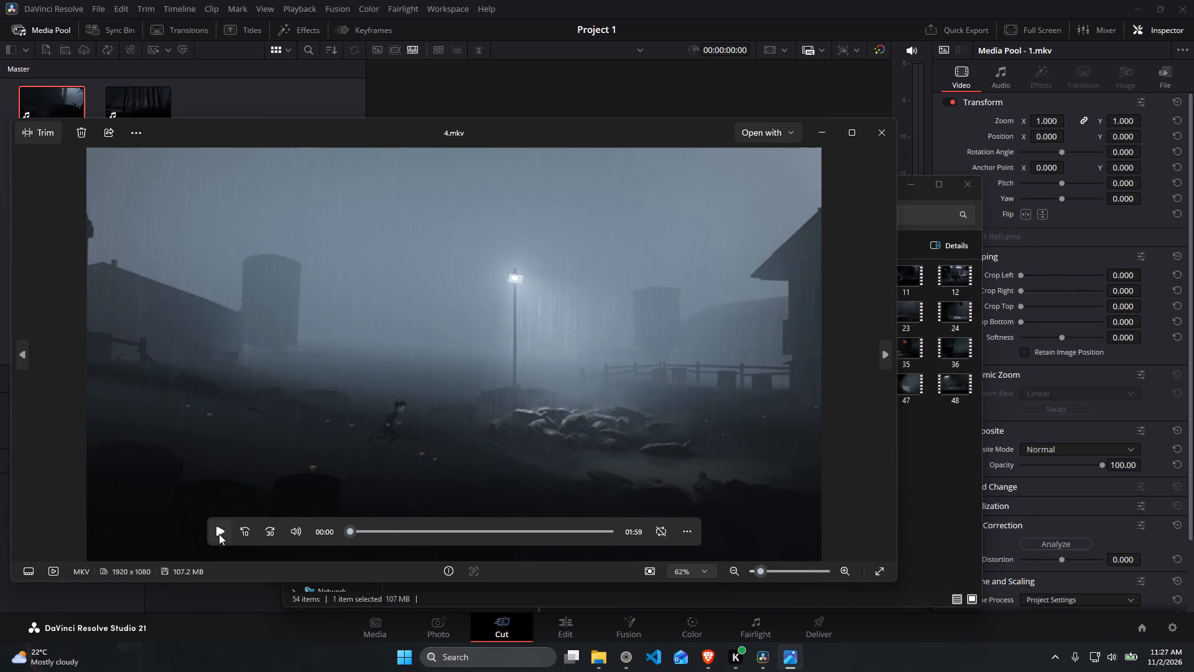
{"action": "left_click", "coordinate": [478, 529]}
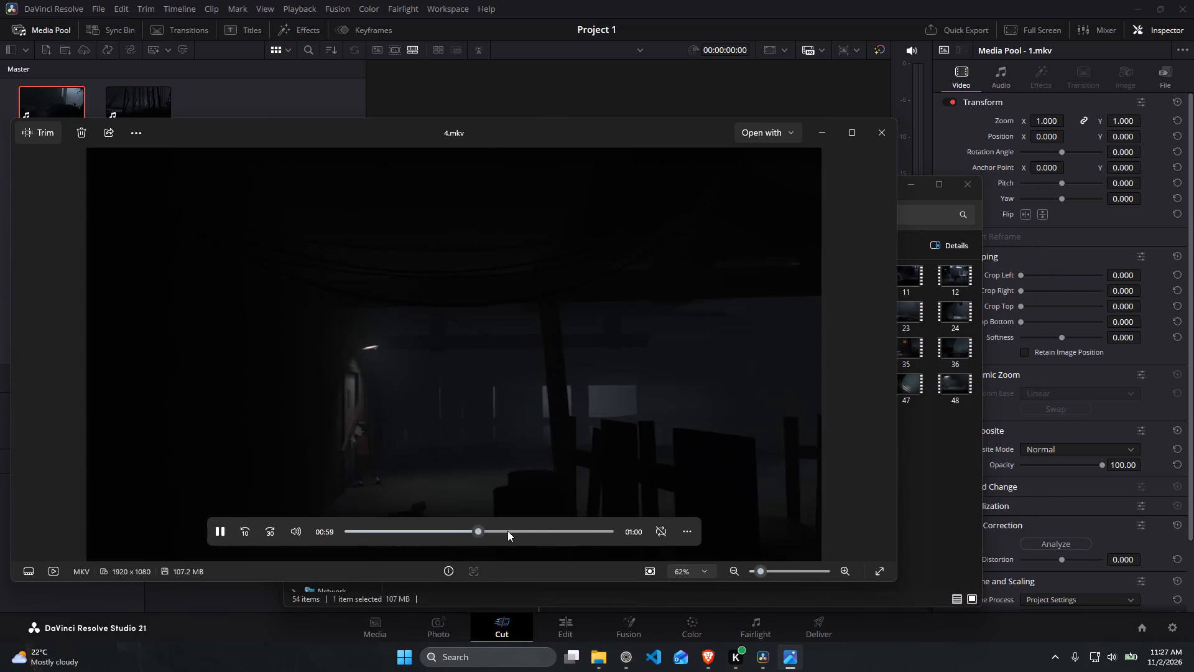
{"action": "left_click", "coordinate": [542, 532]}
{"action": "left_click", "coordinate": [595, 524]}
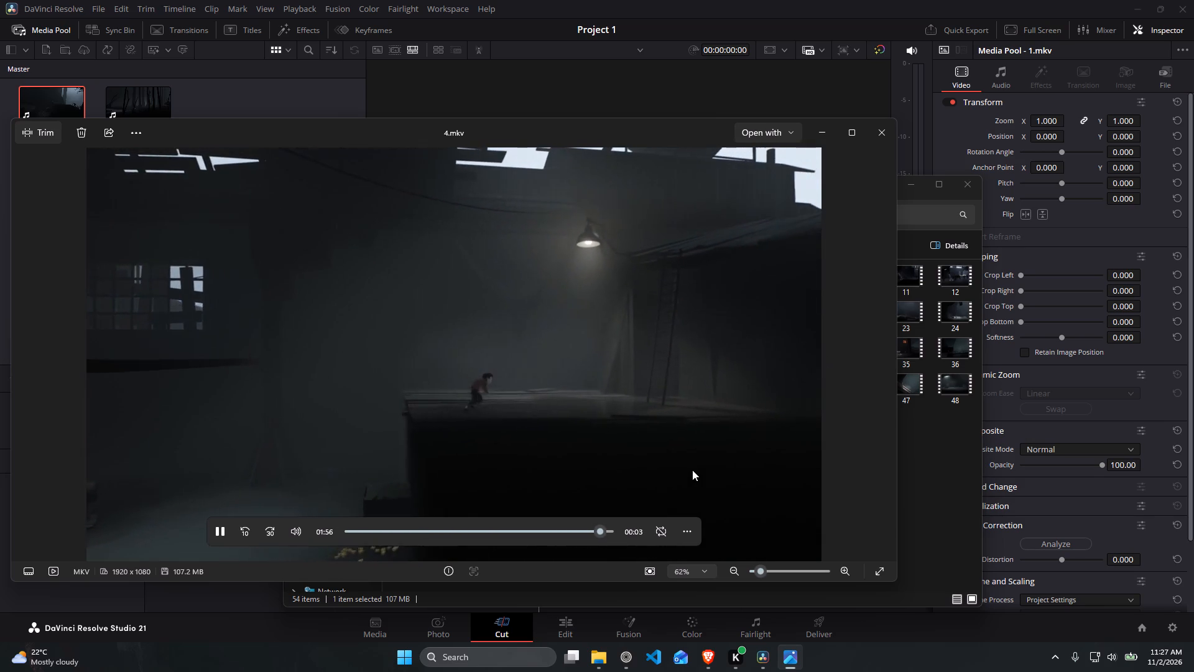
{"action": "left_click", "coordinate": [518, 526]}
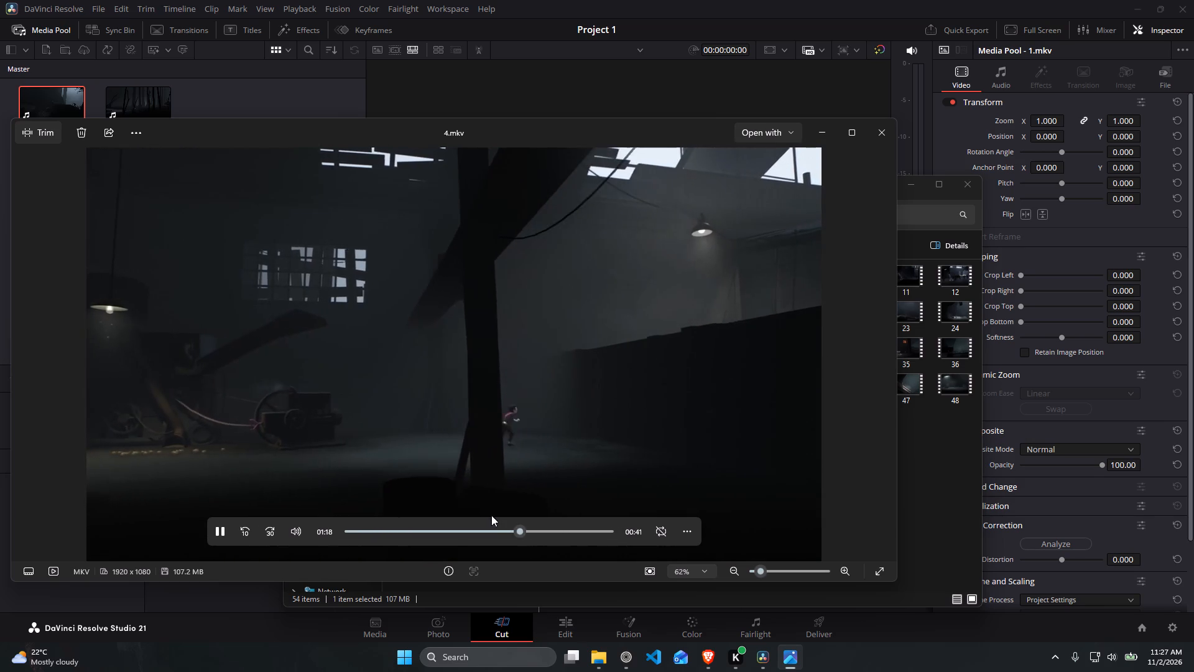
{"action": "left_click", "coordinate": [430, 528]}
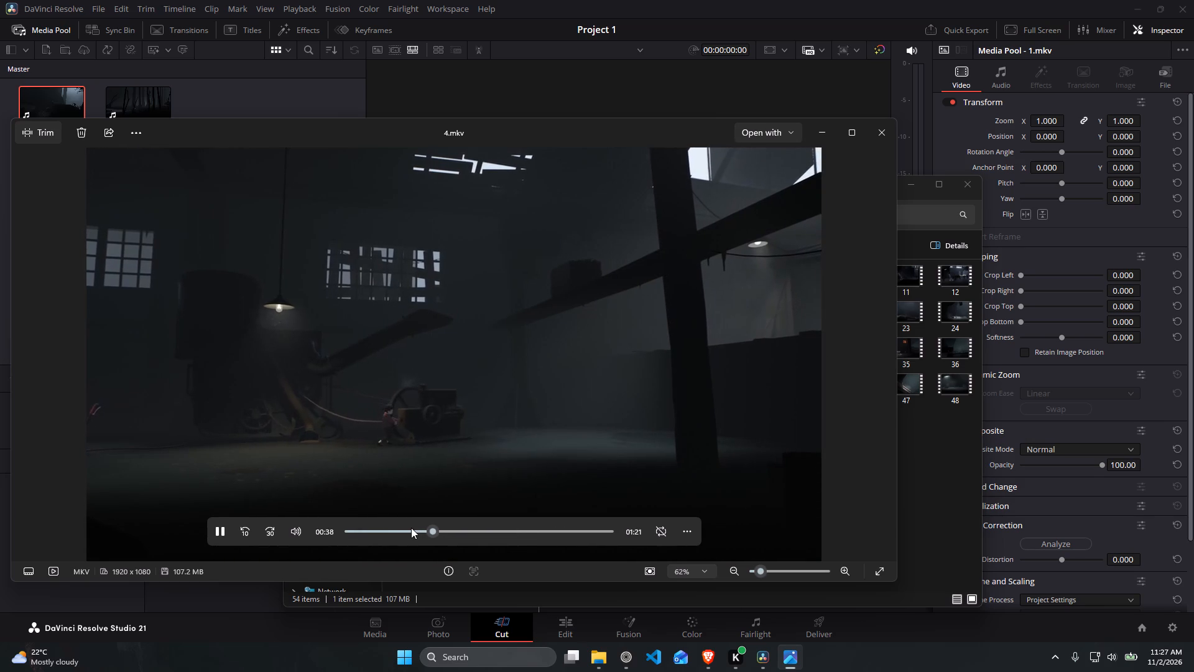
{"action": "left_click", "coordinate": [475, 528]}
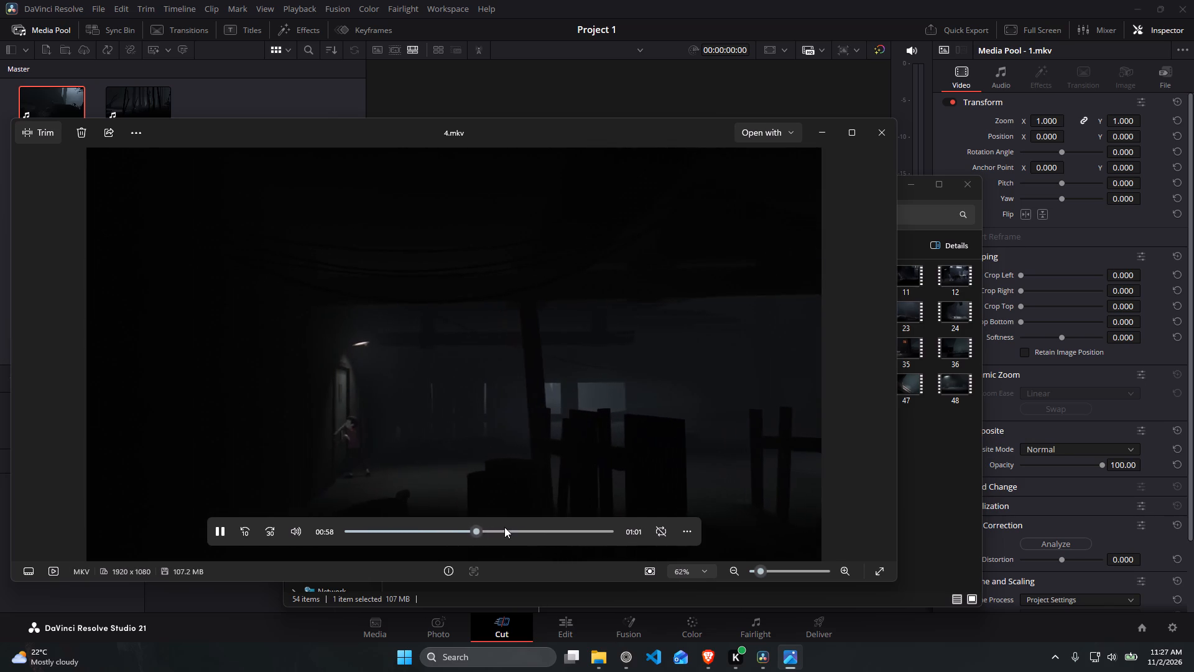
{"action": "left_click", "coordinate": [504, 527]}
{"action": "left_click", "coordinate": [543, 524]}
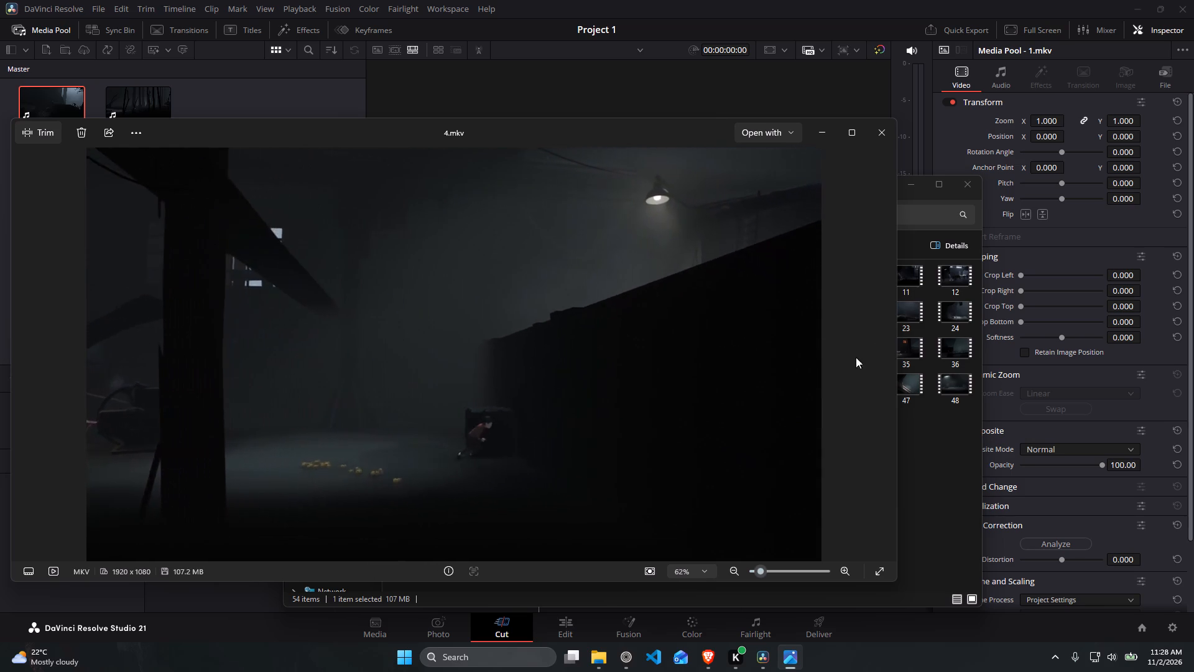
Review the footage of 5.mkv and 6.mkv in Photos, skipping ahead through each clip.
{"action": "left_click", "coordinate": [887, 349]}
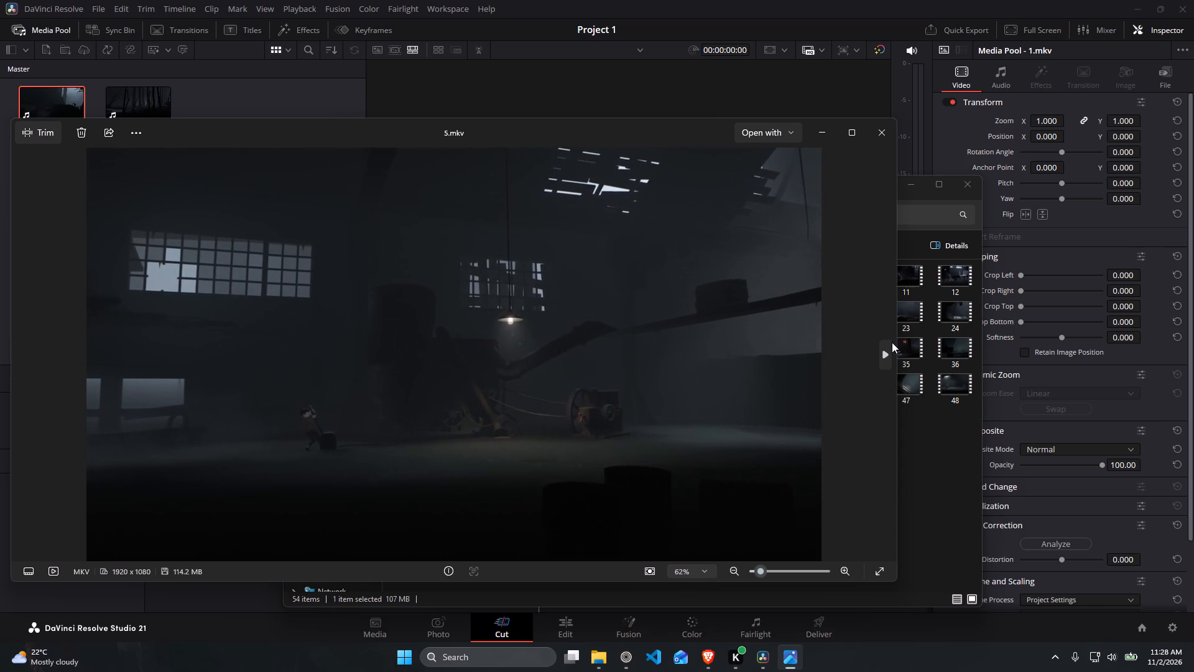
{"action": "left_click_drag", "start_coordinate": [540, 527], "coordinate": [570, 525]}
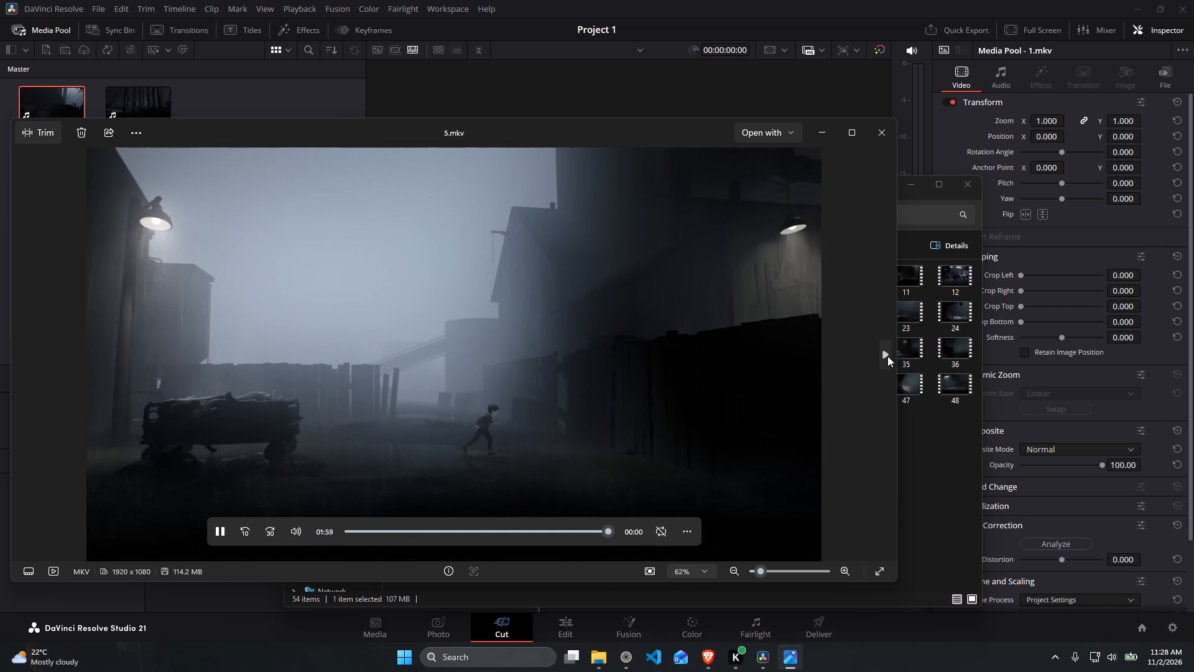
{"action": "left_click", "coordinate": [887, 356]}
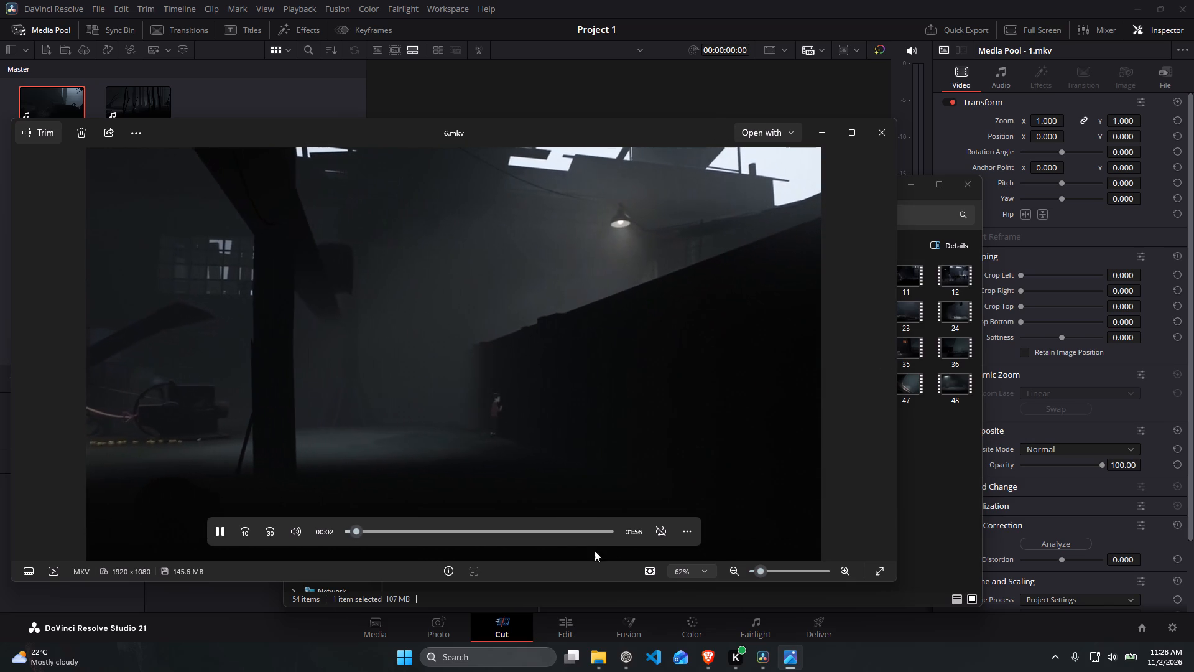
{"action": "left_click", "coordinate": [570, 530]}
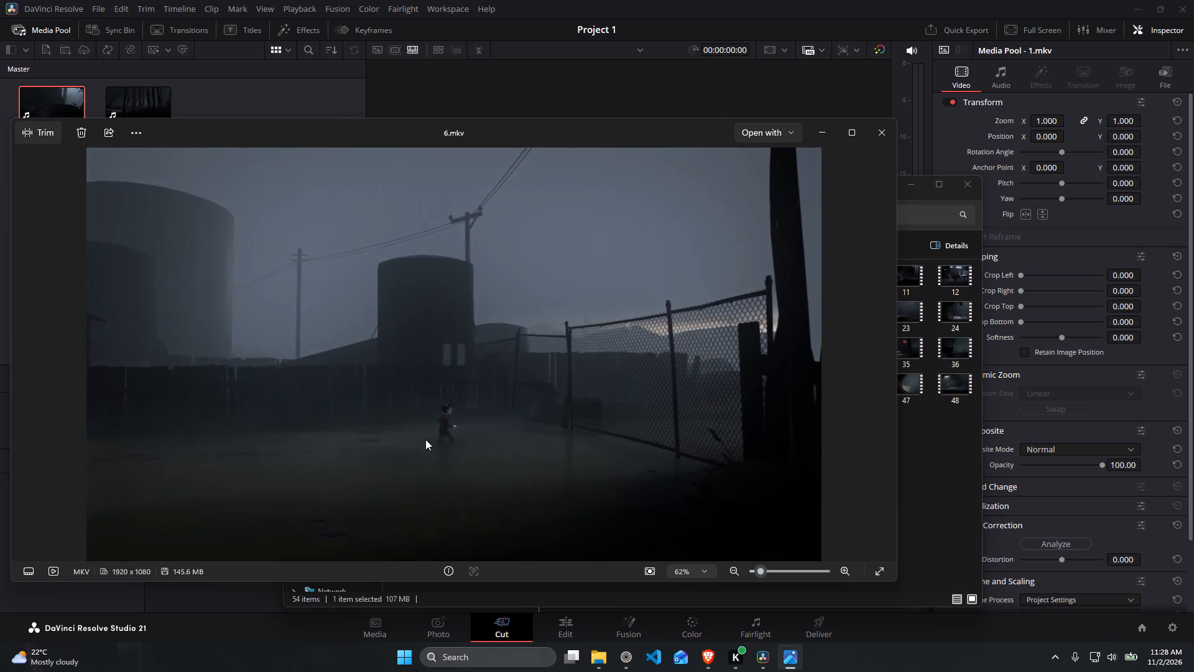
{"action": "left_click", "coordinate": [423, 441]}
{"action": "left_click", "coordinate": [511, 138]}
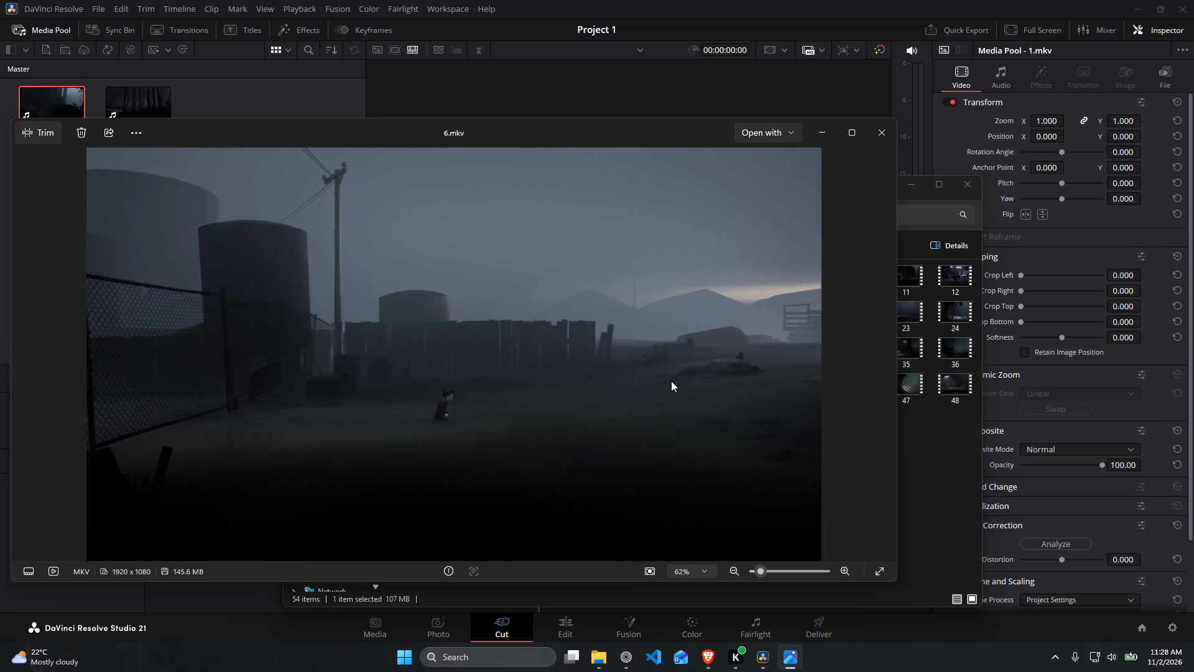
{"action": "left_click", "coordinate": [421, 554]}
{"action": "double_click", "coordinate": [422, 538]}
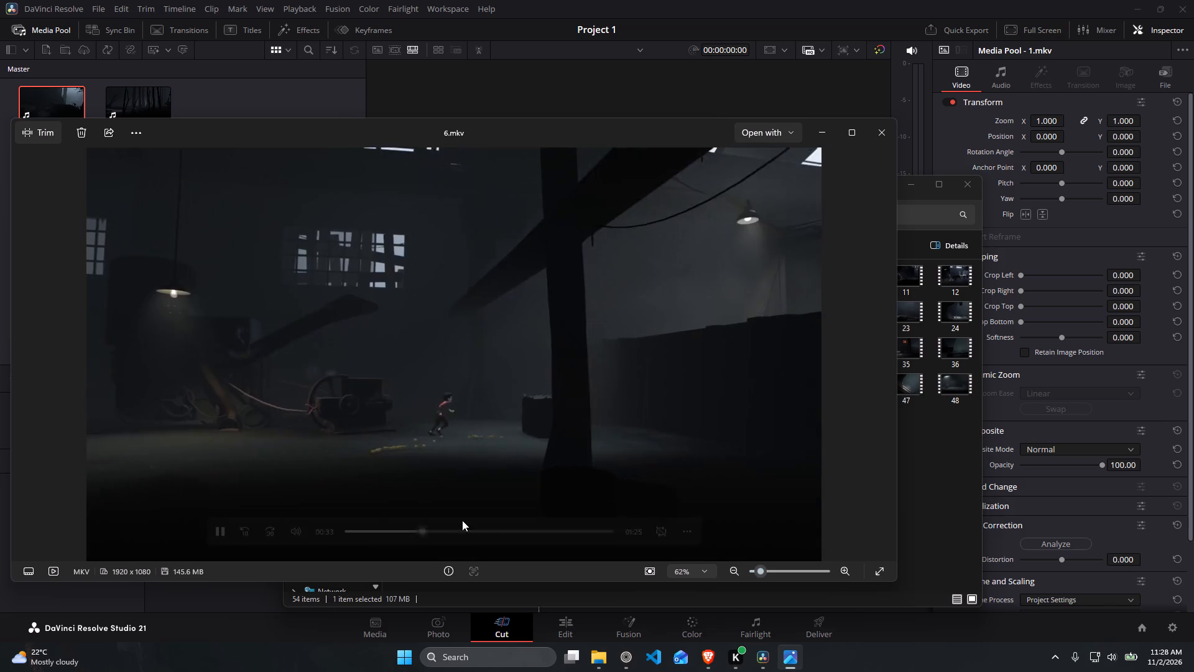
{"action": "left_click_drag", "start_coordinate": [484, 533], "coordinate": [490, 533]}
{"action": "left_click", "coordinate": [521, 477]}
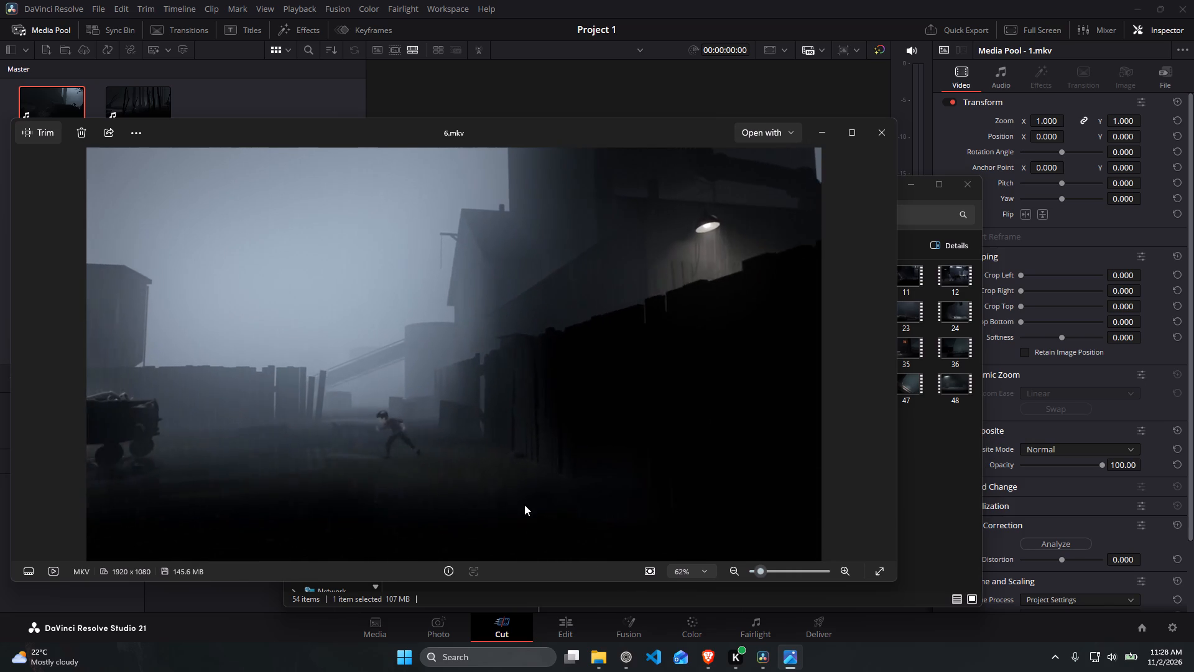
{"action": "left_click_drag", "start_coordinate": [540, 534], "coordinate": [545, 534]}
{"action": "left_click", "coordinate": [590, 531]}
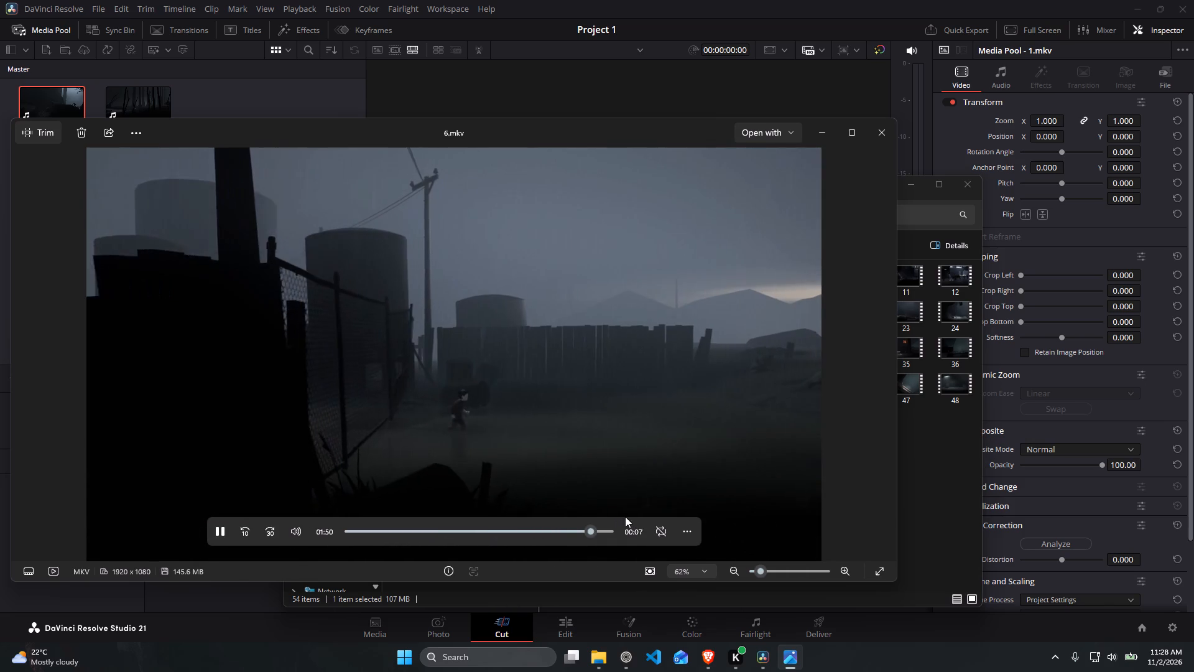
Advance to 7.mkv in Photos and review its footage, skipping to different points and playing through to the end.
{"action": "left_click", "coordinate": [884, 353]}
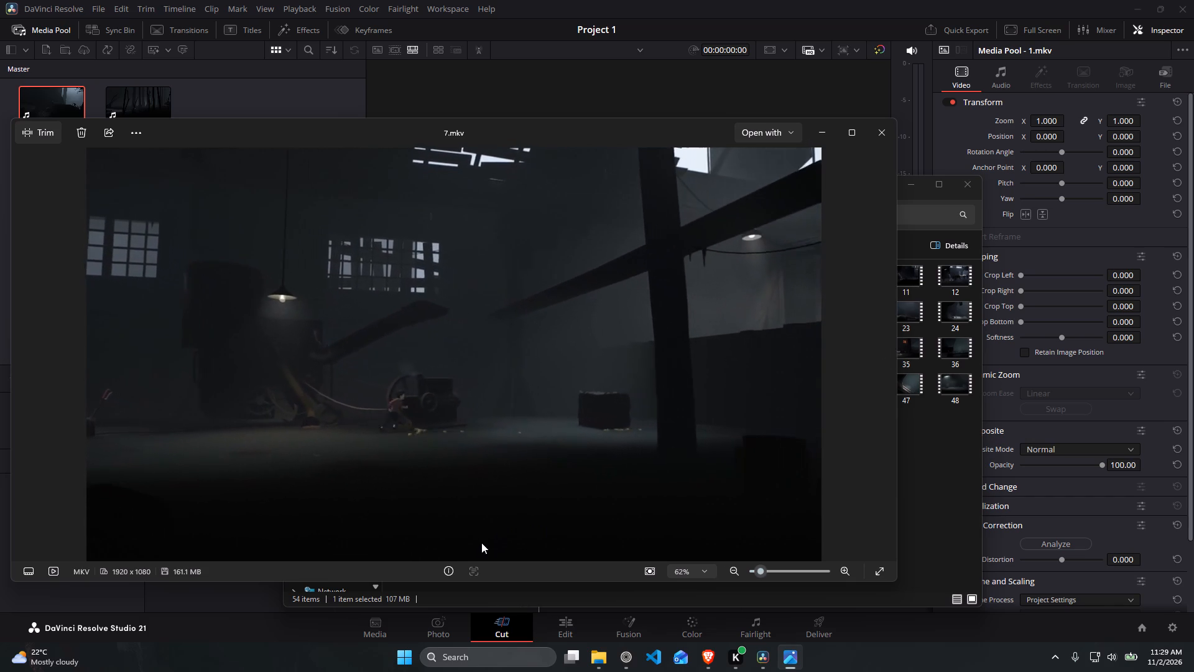
{"action": "left_click", "coordinate": [479, 544]}
{"action": "left_click", "coordinate": [468, 516]}
{"action": "left_click_drag", "start_coordinate": [431, 527], "coordinate": [440, 527]}
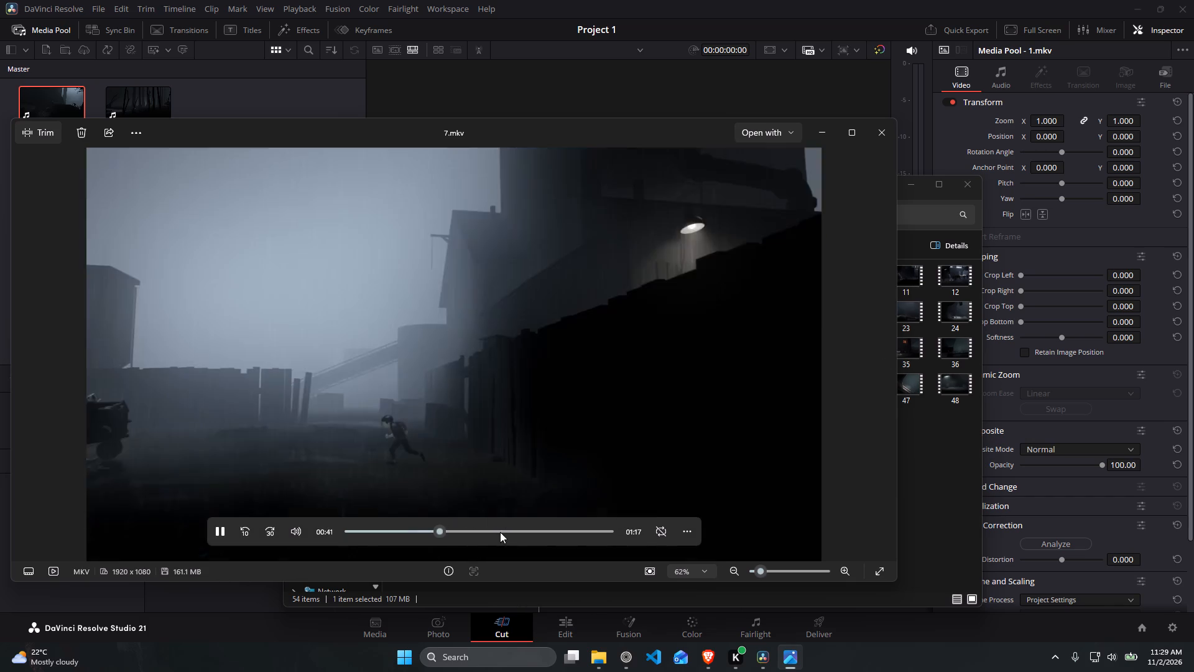
{"action": "left_click", "coordinate": [507, 527]}
{"action": "left_click", "coordinate": [567, 530]}
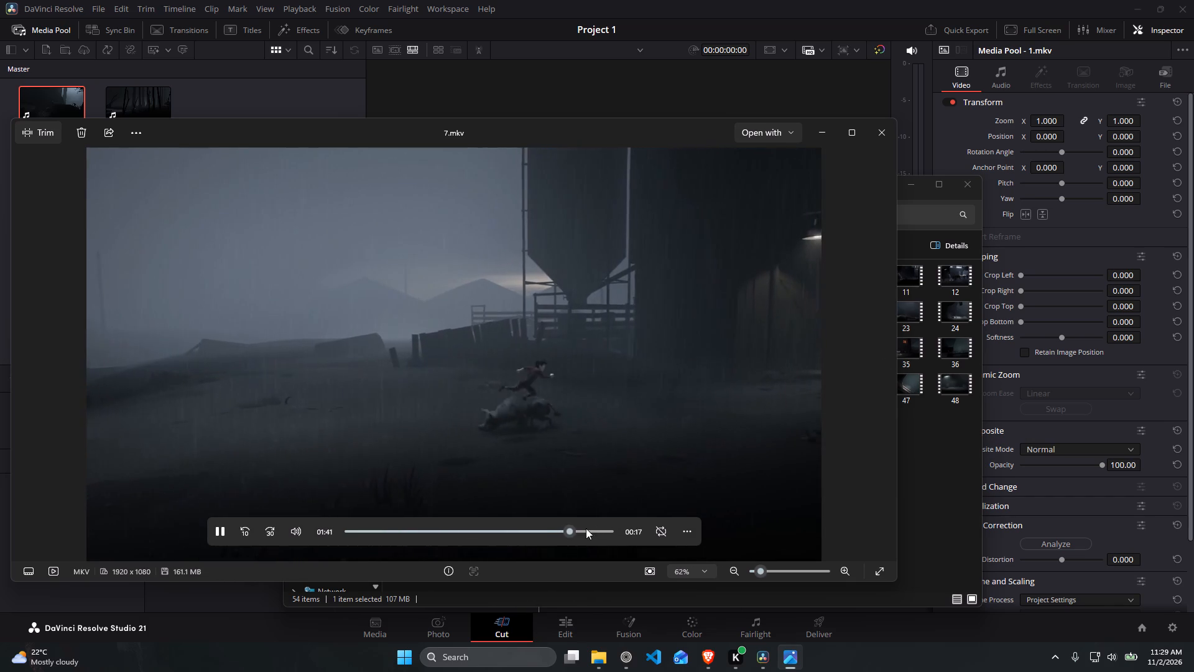
{"action": "left_click", "coordinate": [529, 527]}
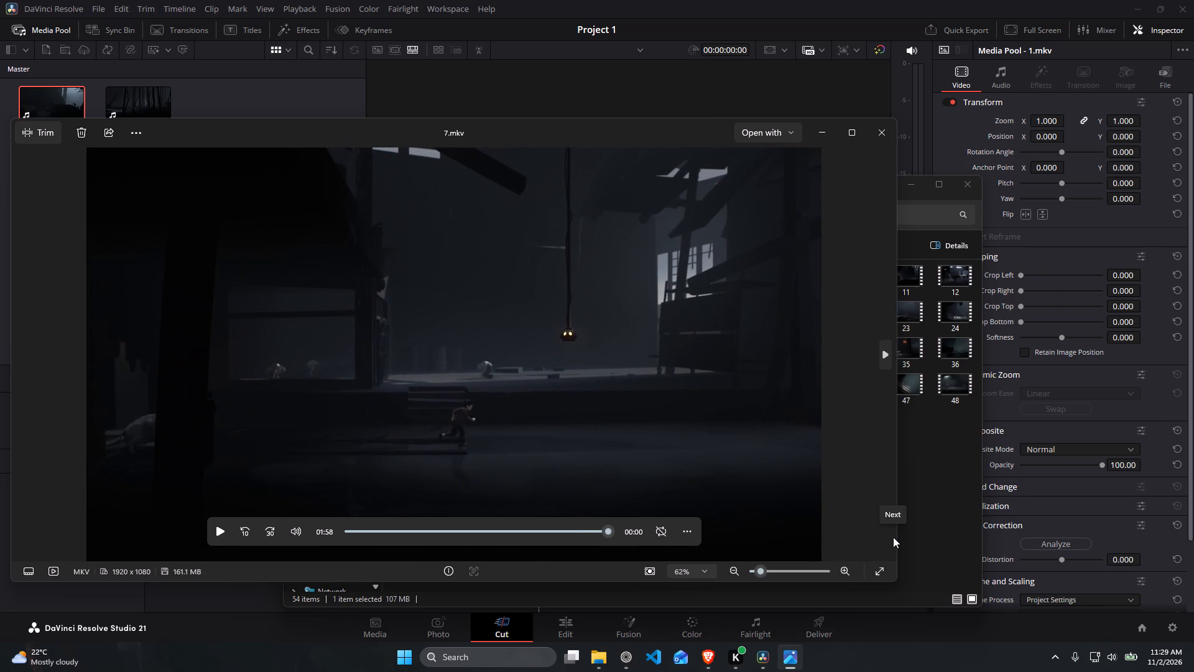
Advance to 8.mkv in Photos, review its footage at several points through to the end, and close the viewer.
{"action": "left_click", "coordinate": [880, 353]}
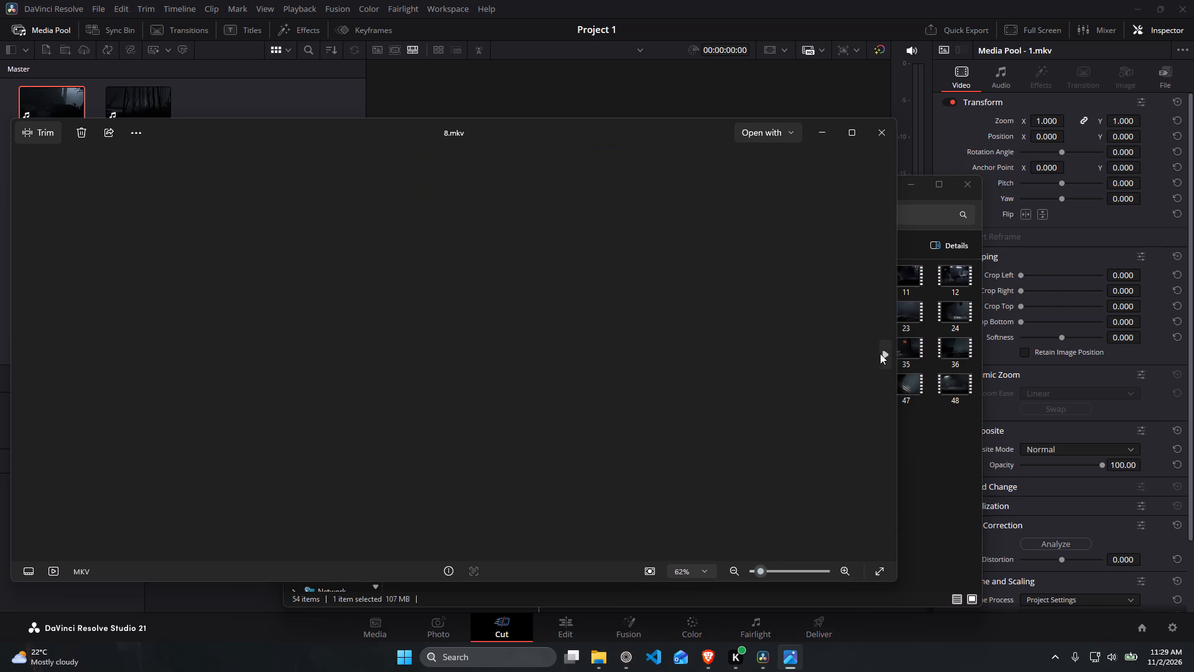
{"action": "left_click", "coordinate": [538, 525]}
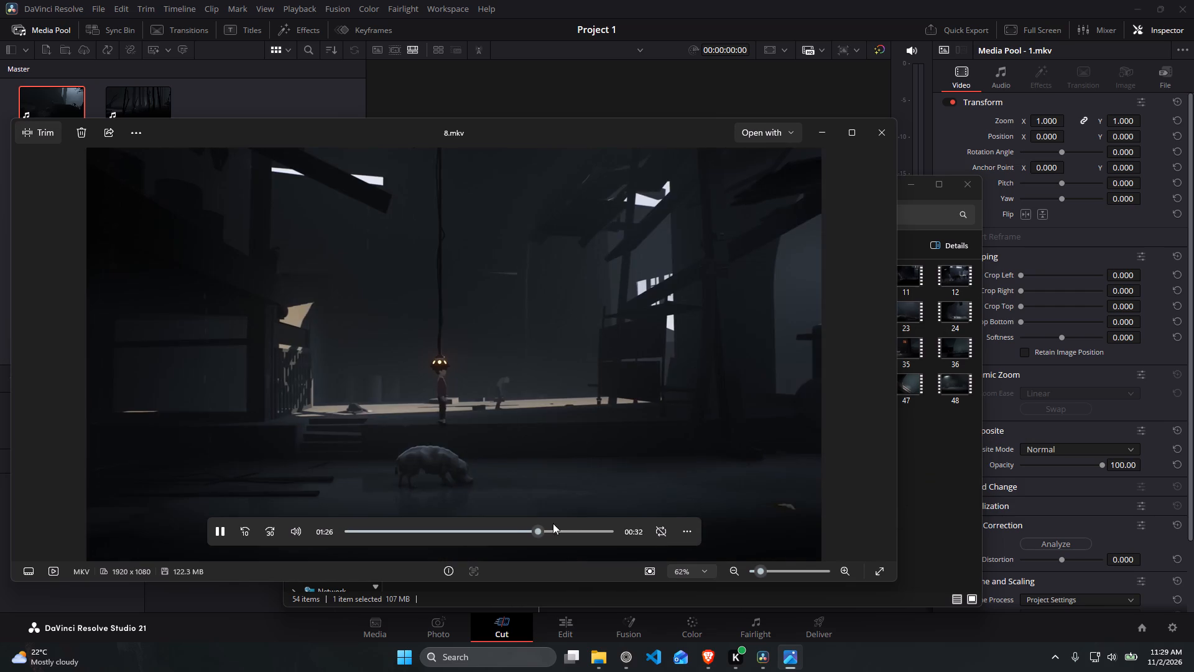
{"action": "left_click", "coordinate": [439, 529]}
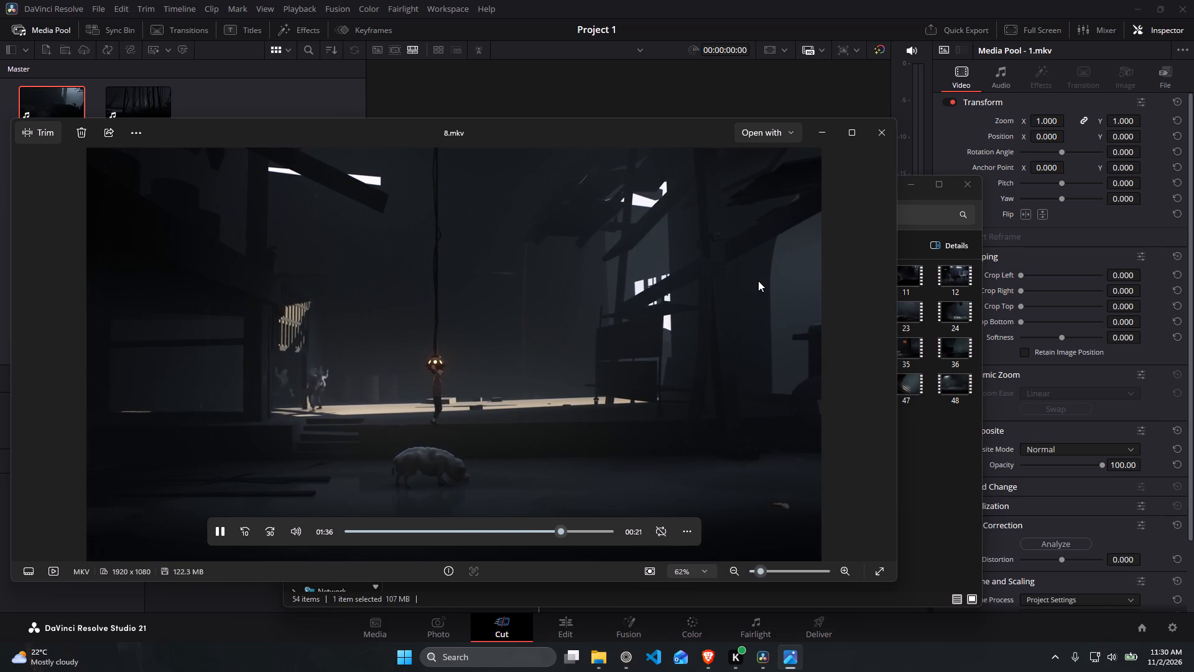
{"action": "left_click", "coordinate": [599, 528]}
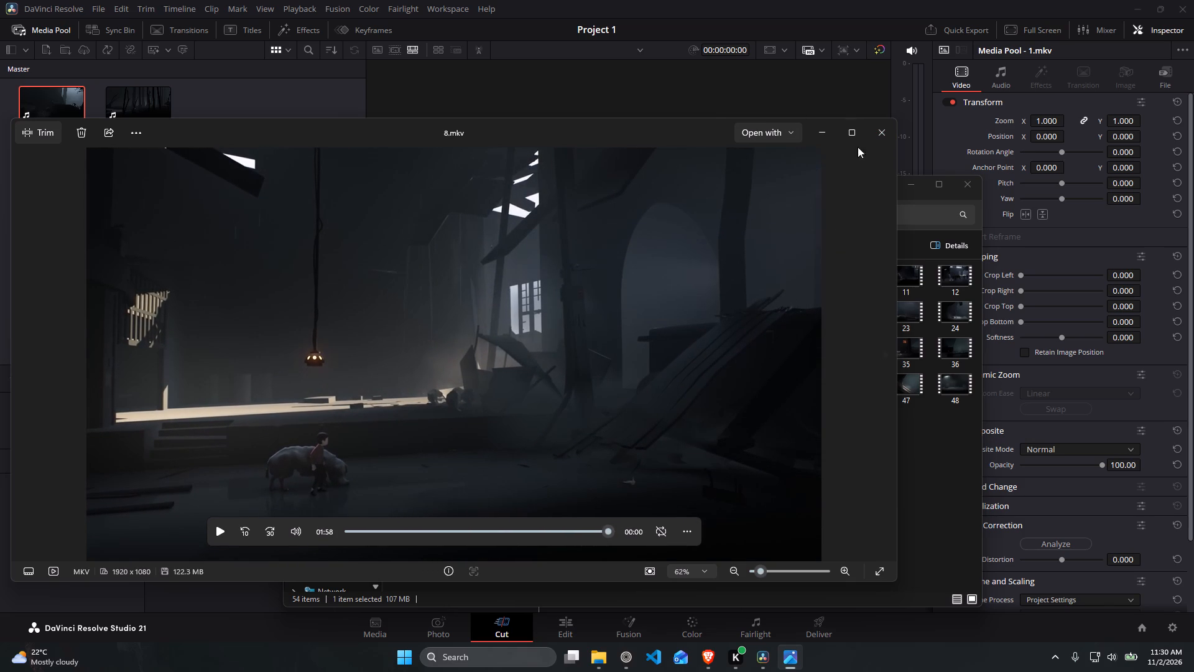
{"action": "left_click", "coordinate": [874, 129]}
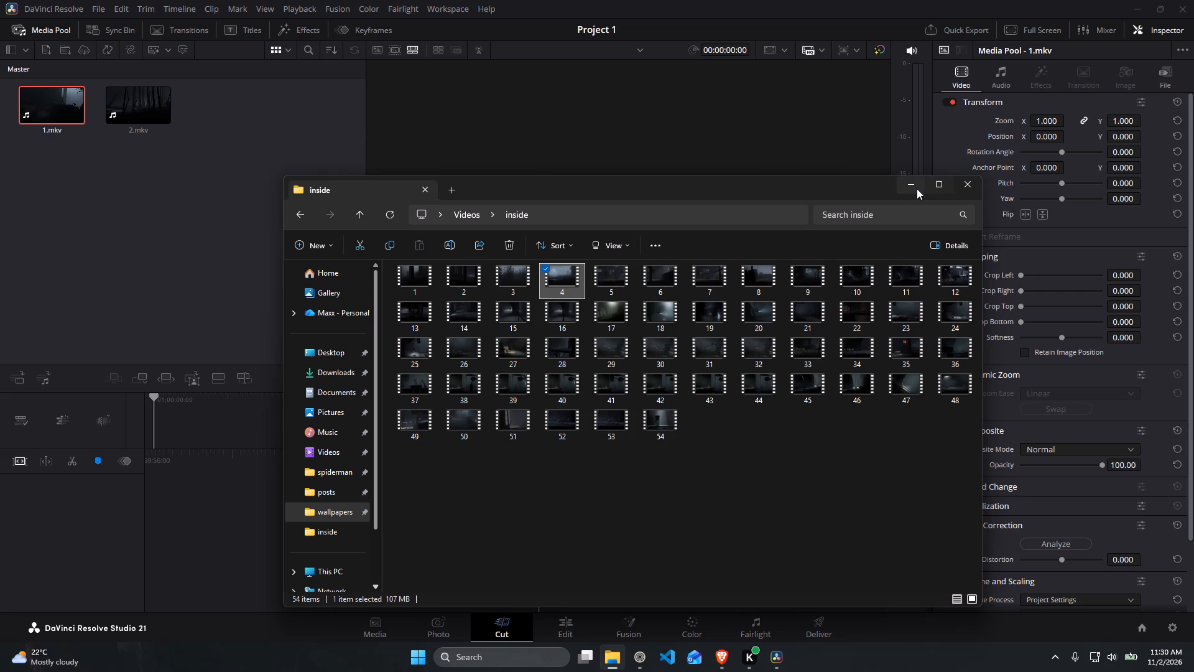
Hide the "inside" folder window and place 1.mkv from the media pool on a new timeline in DaVinci Resolve.
{"action": "left_click", "coordinate": [917, 188]}
{"action": "left_click_drag", "start_coordinate": [42, 106], "coordinate": [116, 133]}
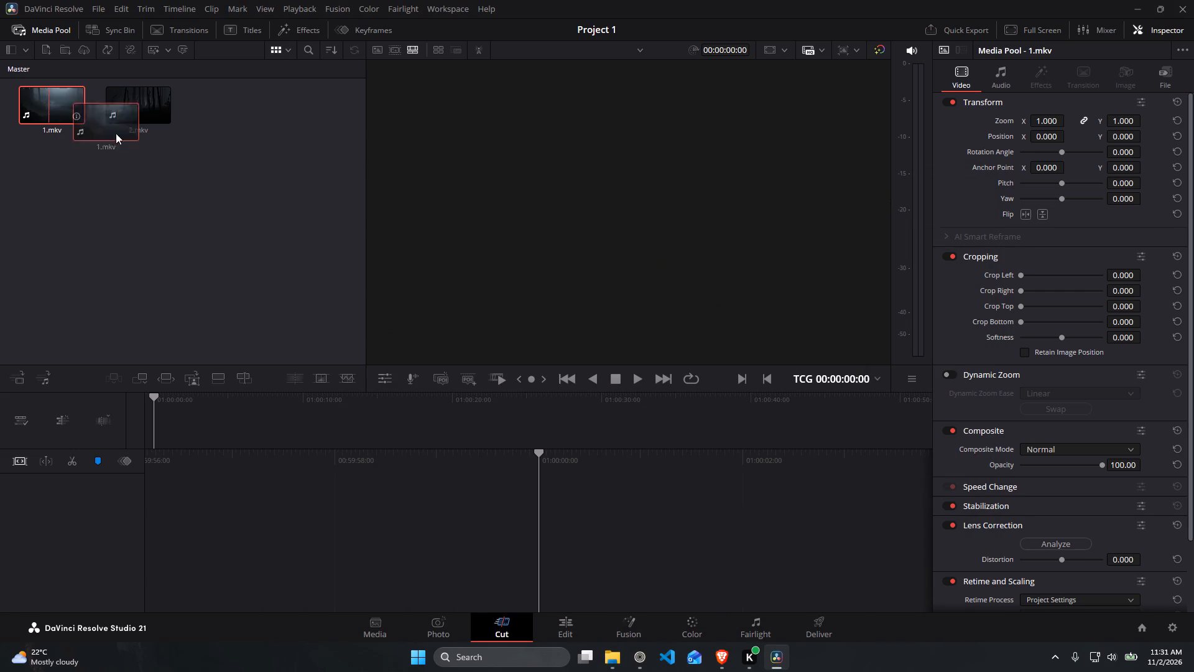
{"action": "left_click_drag", "start_coordinate": [116, 133], "coordinate": [175, 453]}
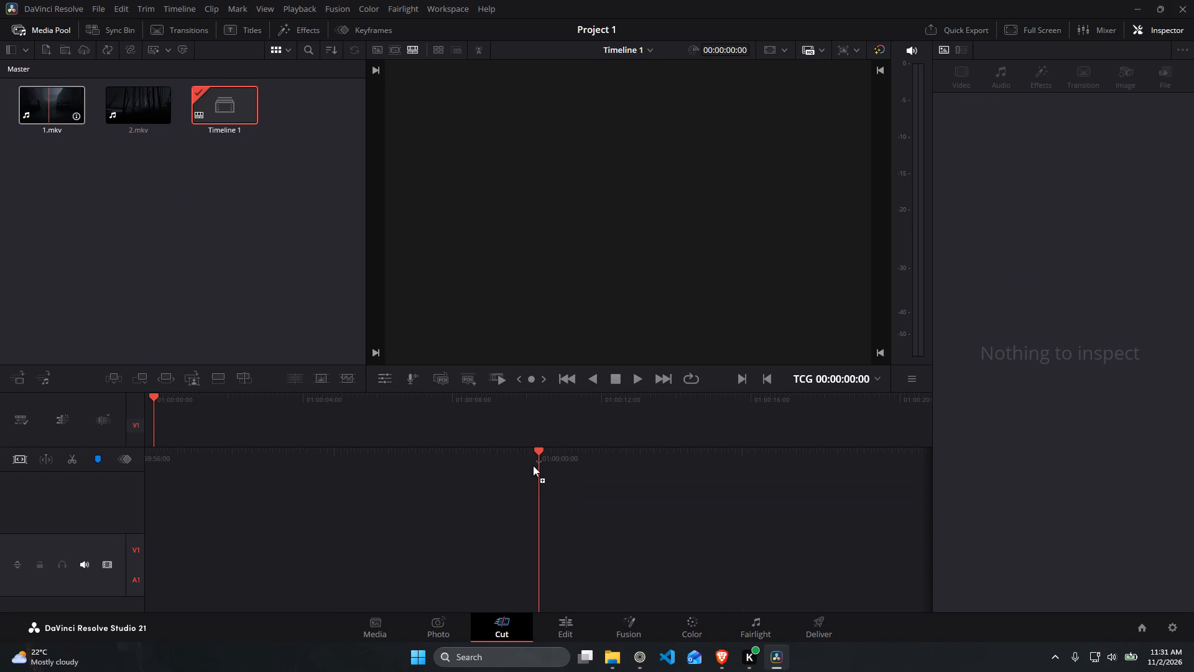
Play and scrub through the 1.mkv footage on the timeline to look for the section worth keeping.
{"action": "scroll", "coordinate": [595, 440], "scroll_direction": "left", "scroll_amount": 2}
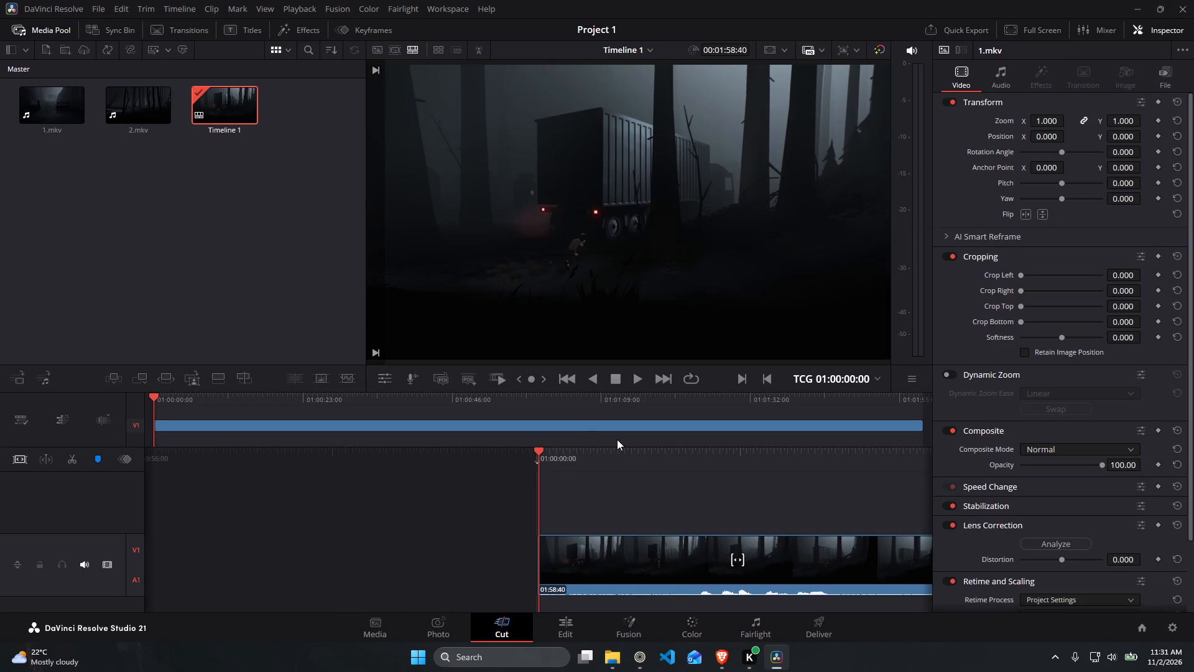
{"action": "key", "text": "space"}
{"action": "scroll", "coordinate": [610, 439], "scroll_direction": "left", "scroll_amount": 2}
{"action": "key", "text": "space"}
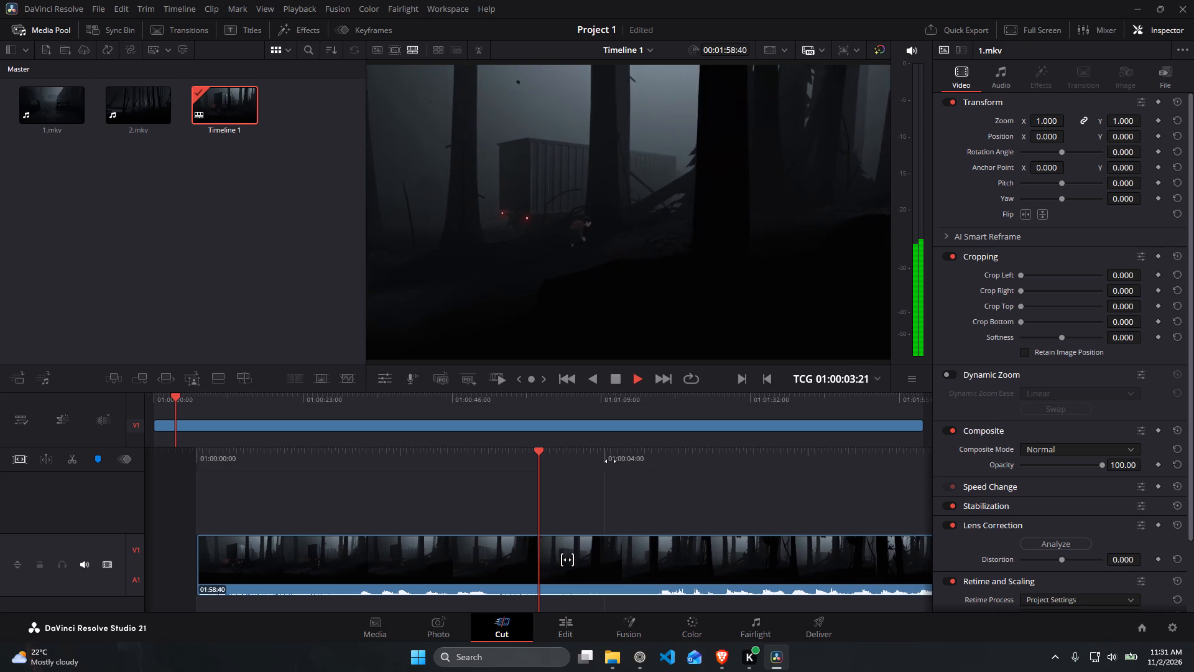
{"action": "scroll", "coordinate": [655, 464], "scroll_direction": "left", "scroll_amount": 5}
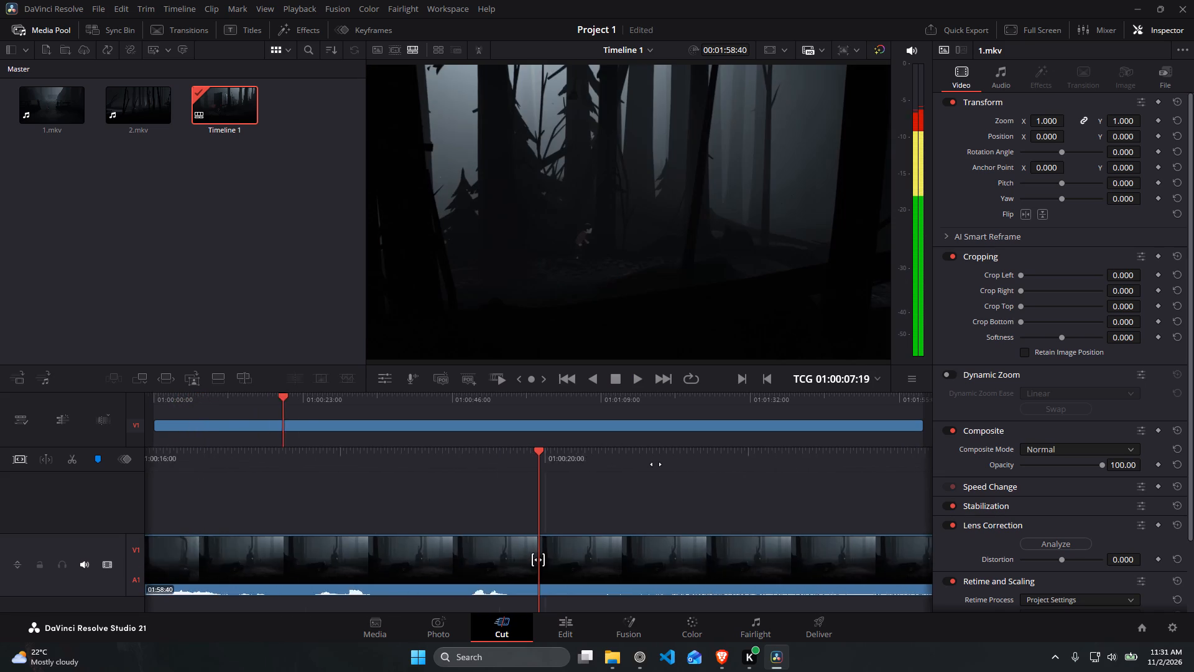
{"action": "key", "text": "space"}
{"action": "key", "text": "space"}
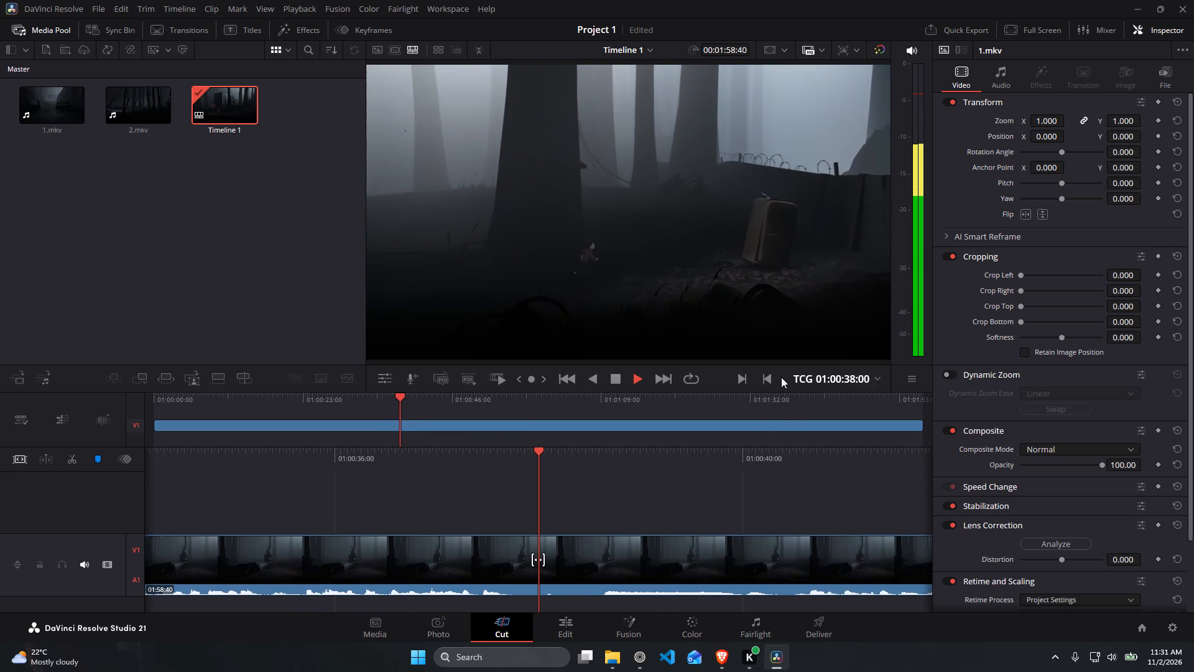
{"action": "left_click_drag", "start_coordinate": [754, 398], "coordinate": [833, 400]}
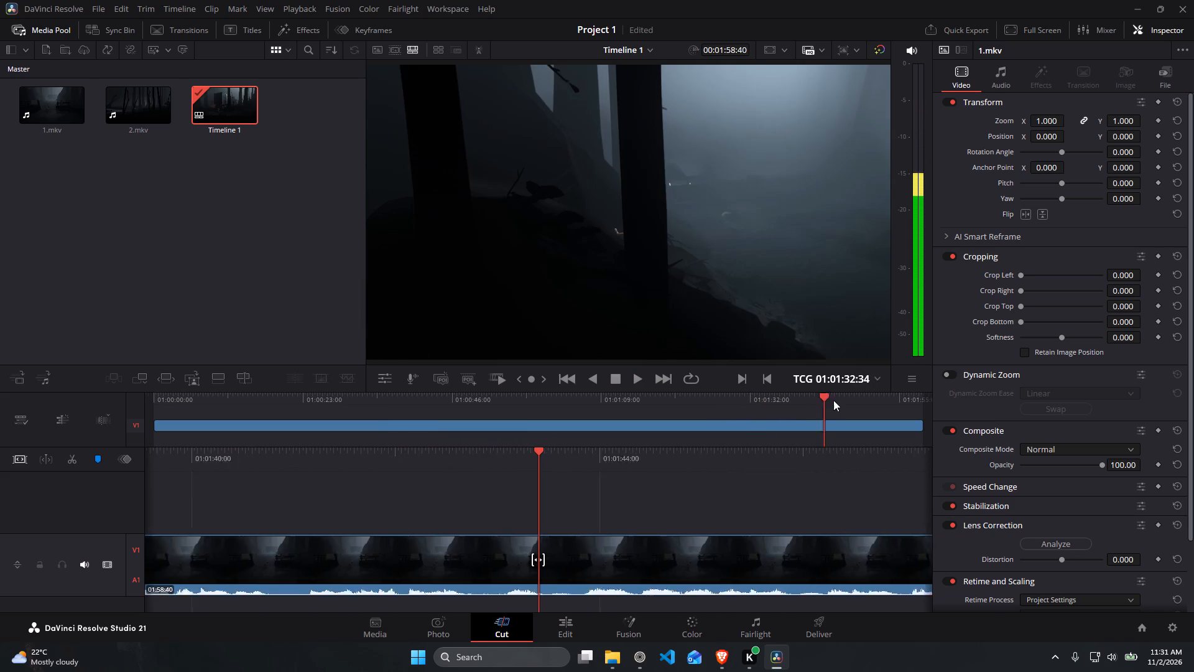
{"action": "left_click_drag", "start_coordinate": [833, 400], "coordinate": [841, 401]}
{"action": "key", "text": "space"}
{"action": "key", "text": "space"}
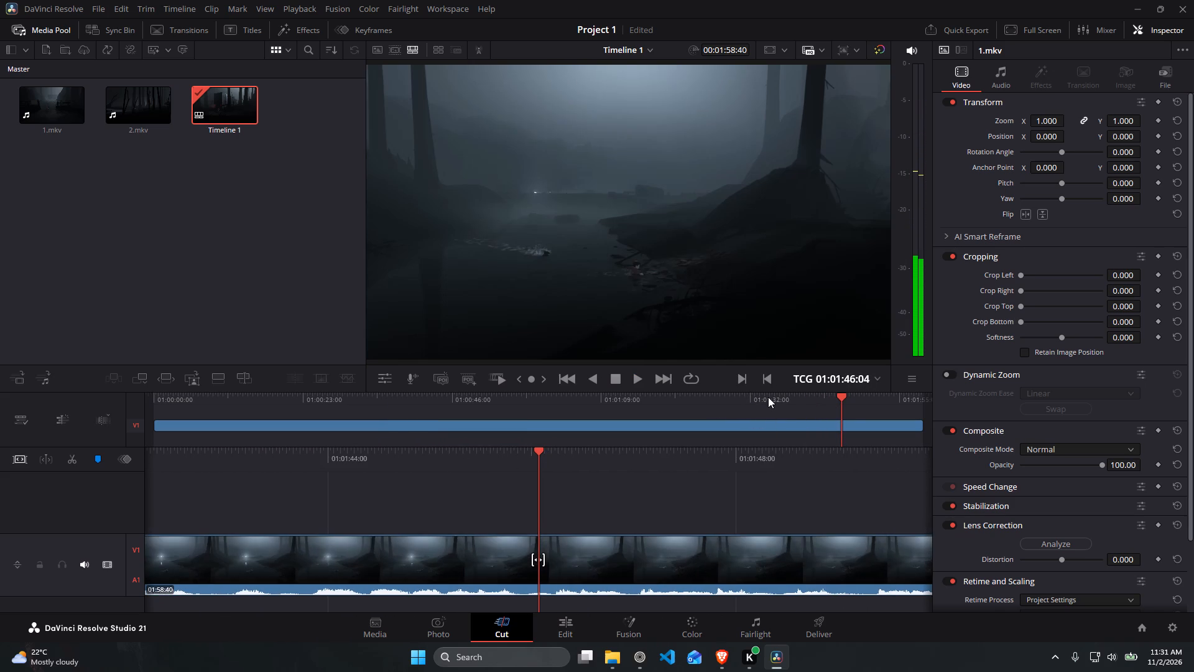
{"action": "key", "text": "space"}
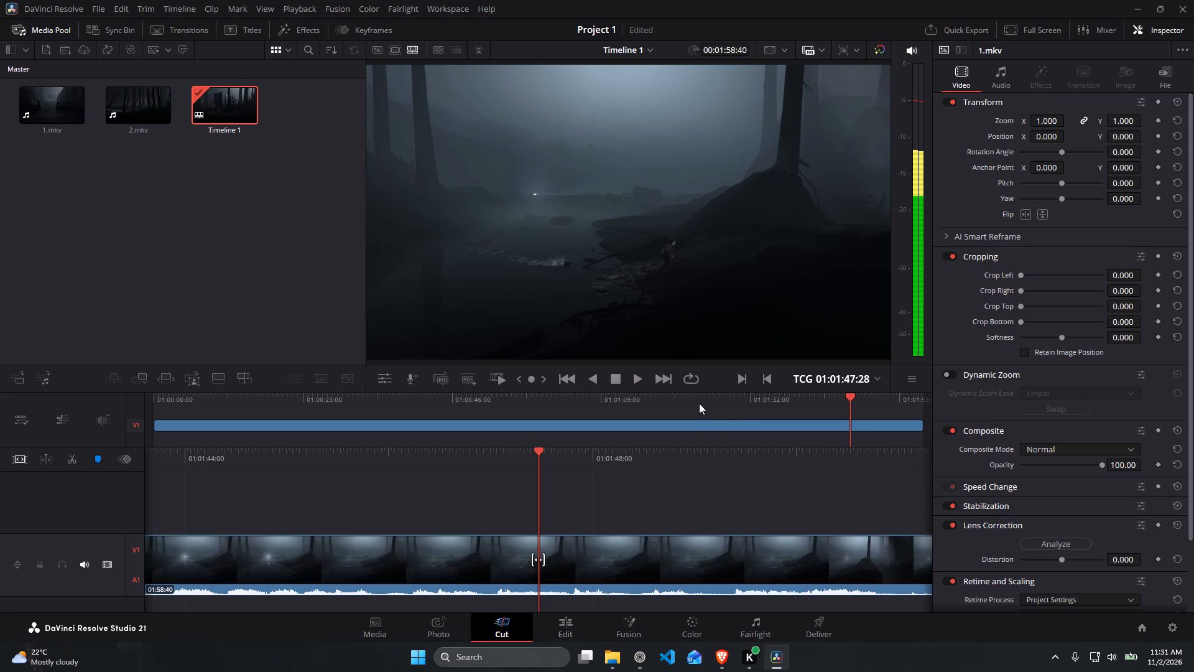
Split the 1.mkv clip at 01:01:24:07 and delete the part before the cut.
{"action": "left_click", "coordinate": [699, 403]}
{"action": "left_click", "coordinate": [604, 550]}
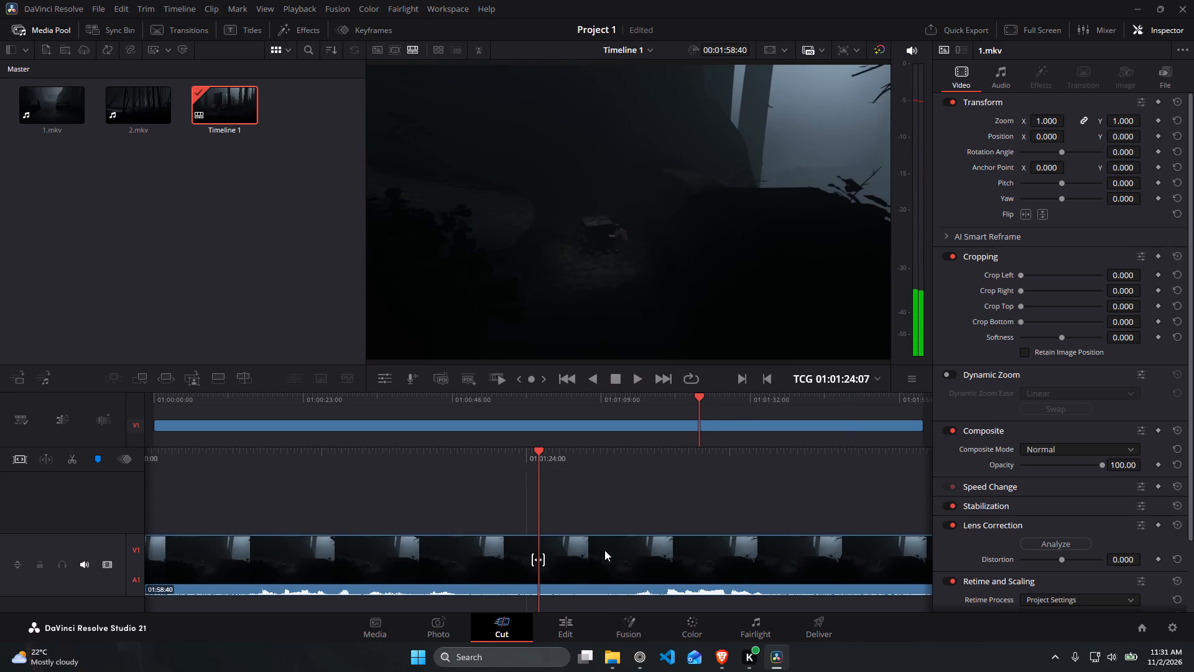
{"action": "left_click", "coordinate": [79, 454]}
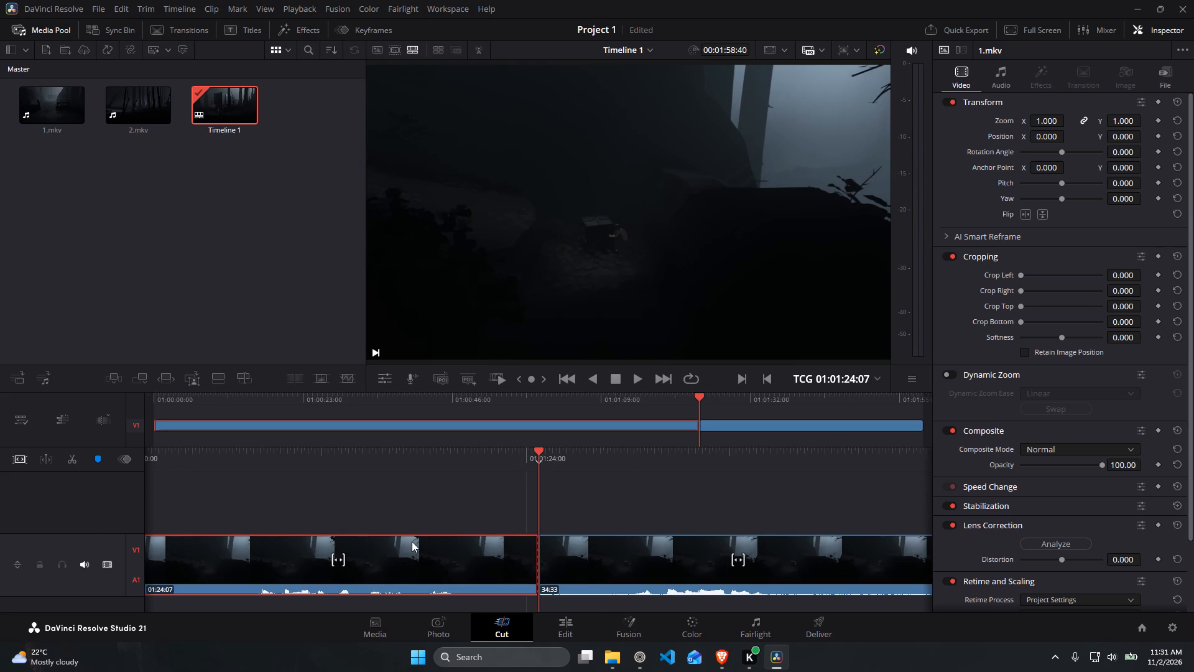
{"action": "key", "text": "Delete"}
Play and scrub through the remaining 1.mkv footage to look for a tighter starting point around the water scene.
{"action": "key", "text": "space"}
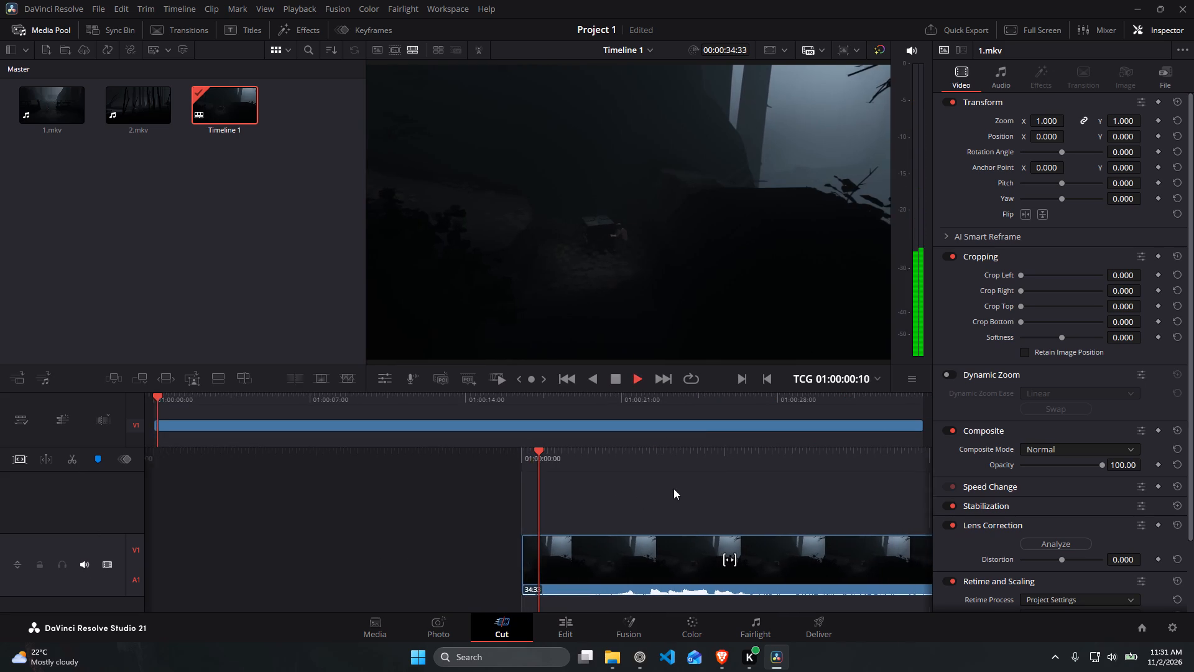
{"action": "left_click_drag", "start_coordinate": [711, 452], "coordinate": [744, 453]}
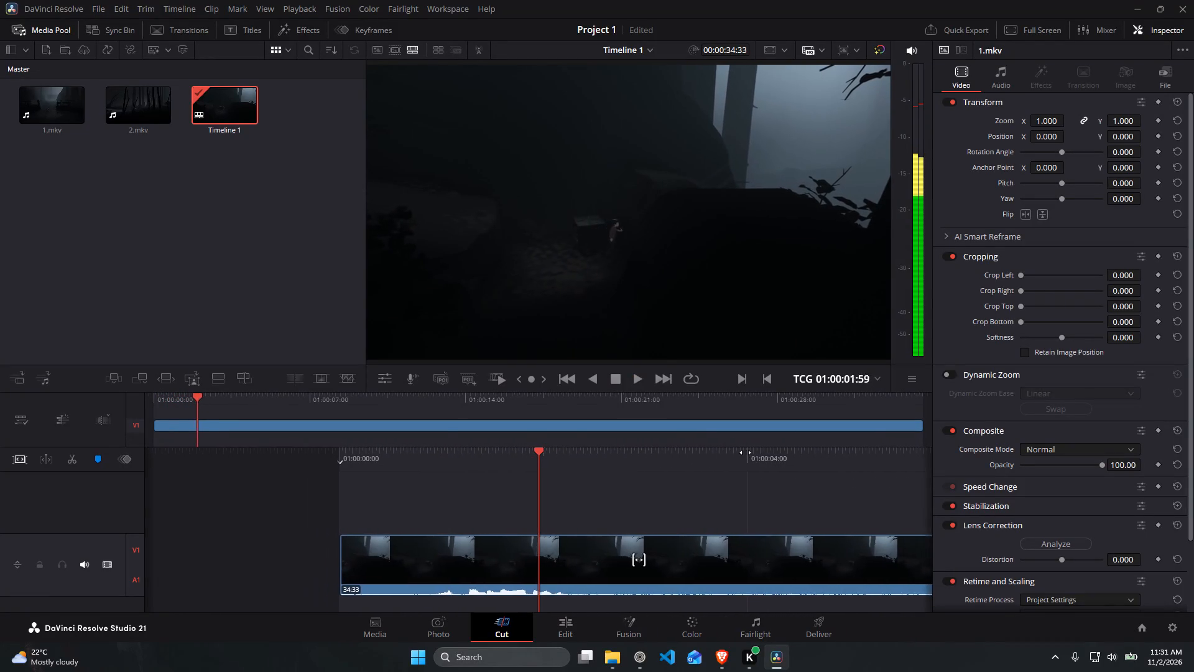
{"action": "left_click", "coordinate": [682, 401]}
{"action": "left_click", "coordinate": [679, 395]}
{"action": "left_click", "coordinate": [616, 394]}
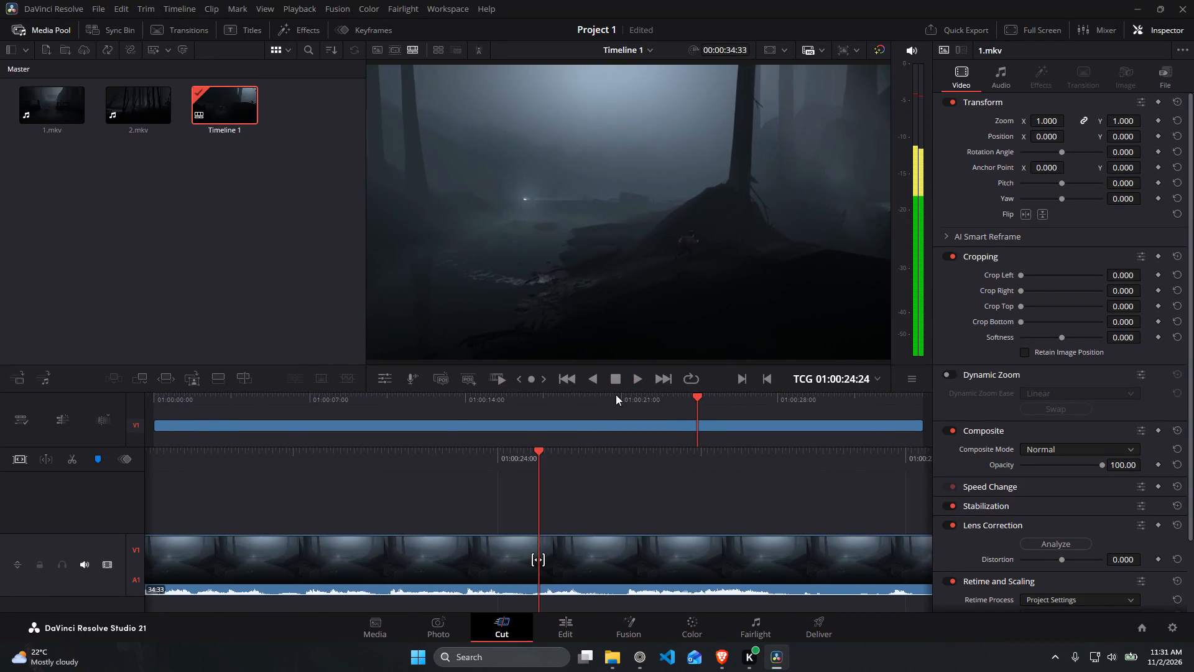
{"action": "left_click", "coordinate": [560, 399]}
{"action": "left_click", "coordinate": [539, 395]}
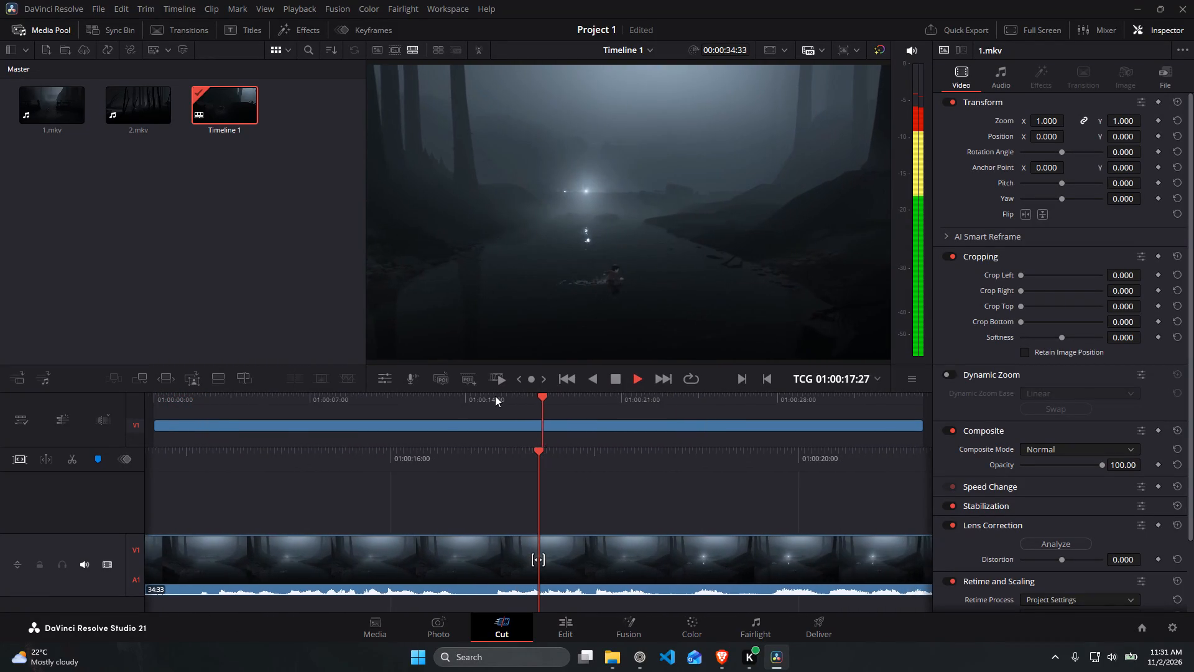
{"action": "left_click", "coordinate": [495, 396]}
{"action": "key", "text": "space"}
Split the remaining 1.mkv clip at 01:00:13:59 and delete the part before the cut.
{"action": "left_click_drag", "start_coordinate": [504, 394], "coordinate": [486, 396]}
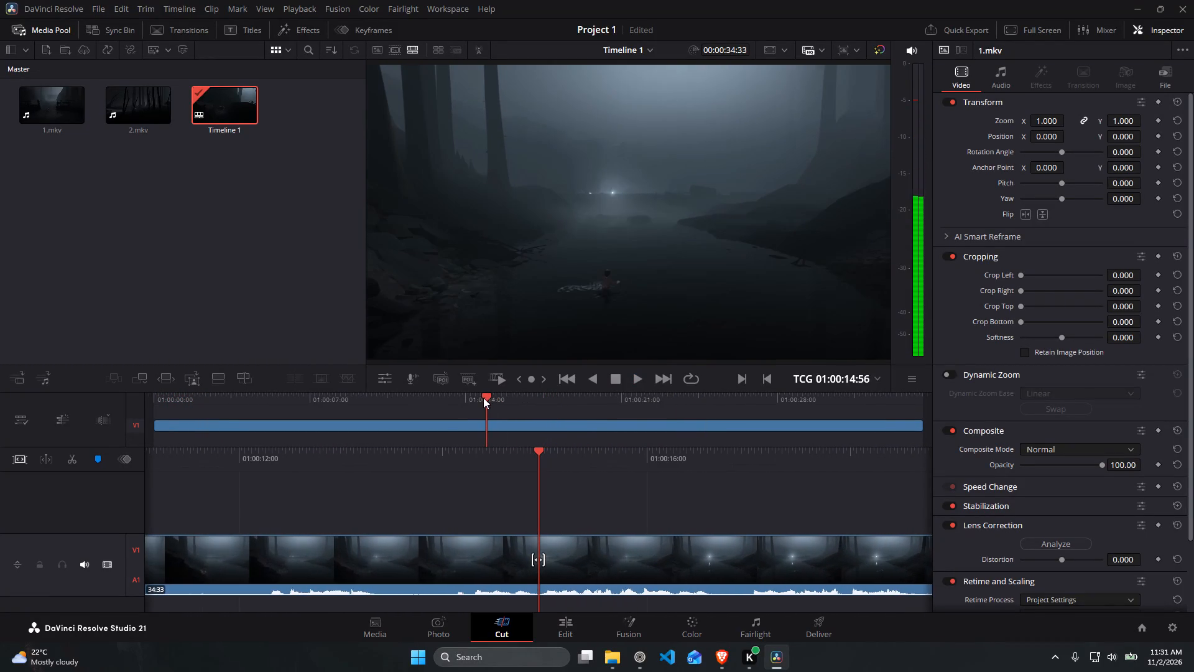
{"action": "left_click_drag", "start_coordinate": [473, 447], "coordinate": [466, 446]}
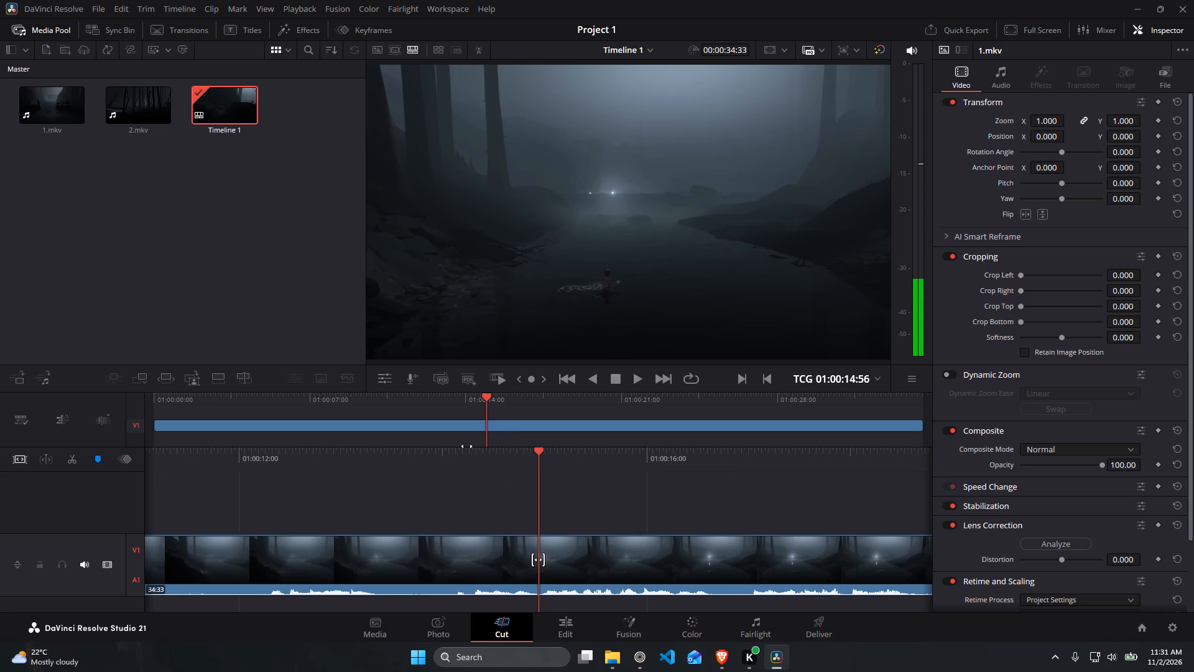
{"action": "left_click_drag", "start_coordinate": [466, 446], "coordinate": [570, 465]}
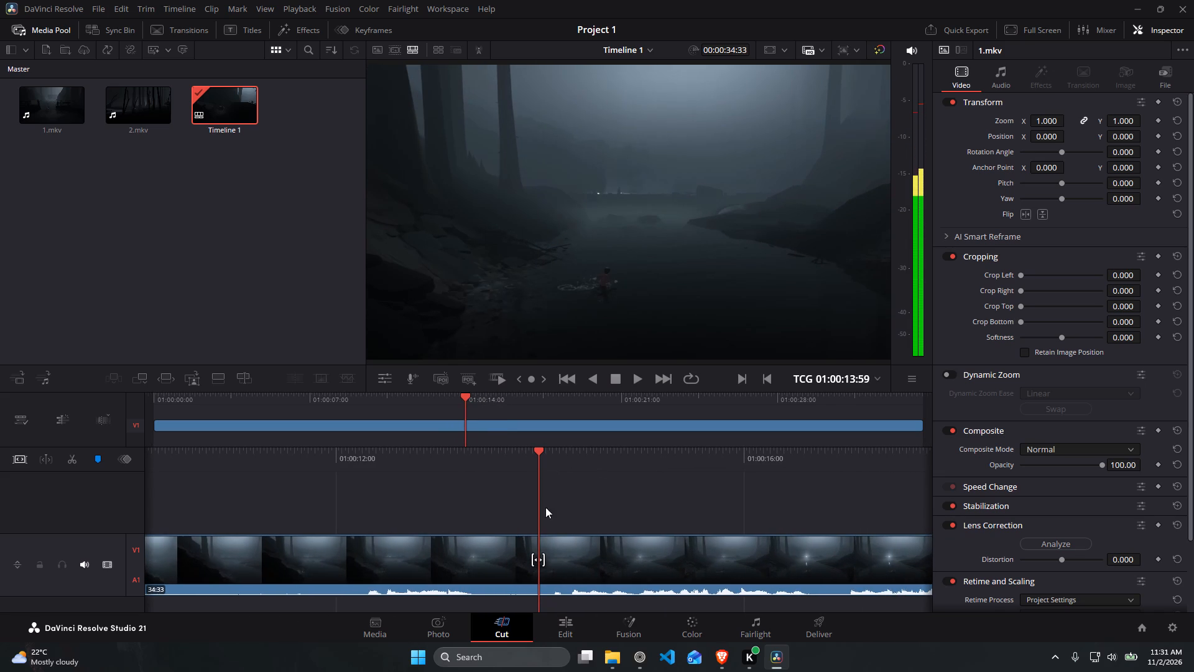
{"action": "left_click", "coordinate": [565, 574]}
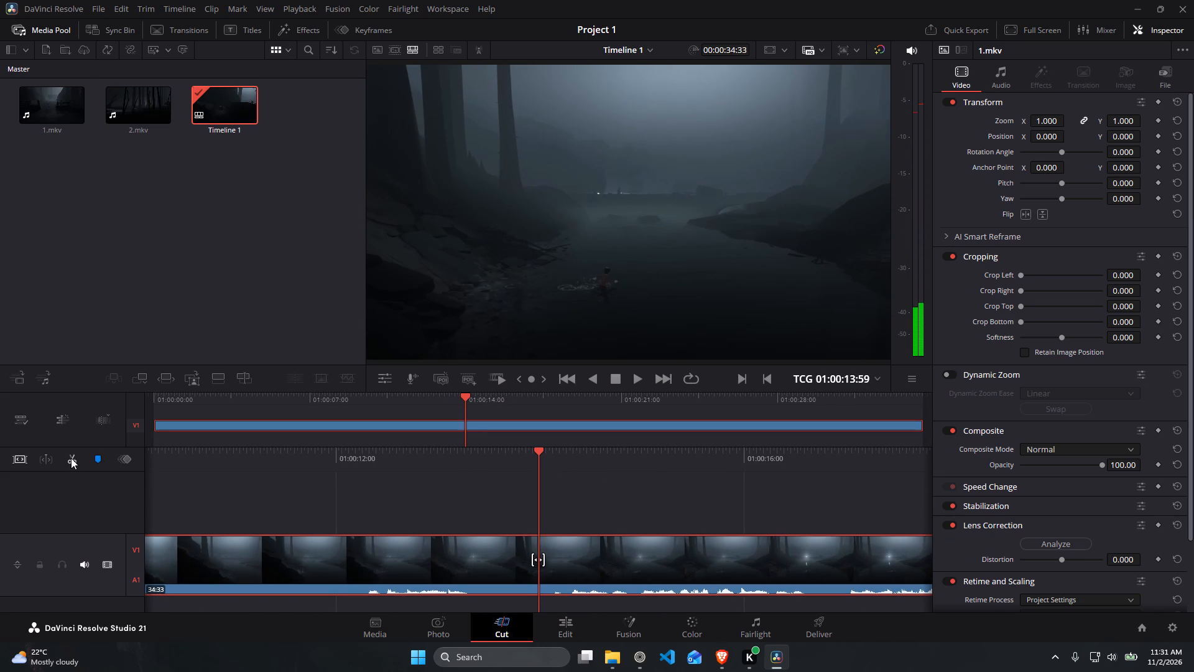
{"action": "left_click", "coordinate": [72, 457]}
{"action": "left_click", "coordinate": [465, 566]}
{"action": "key", "text": "Delete"}
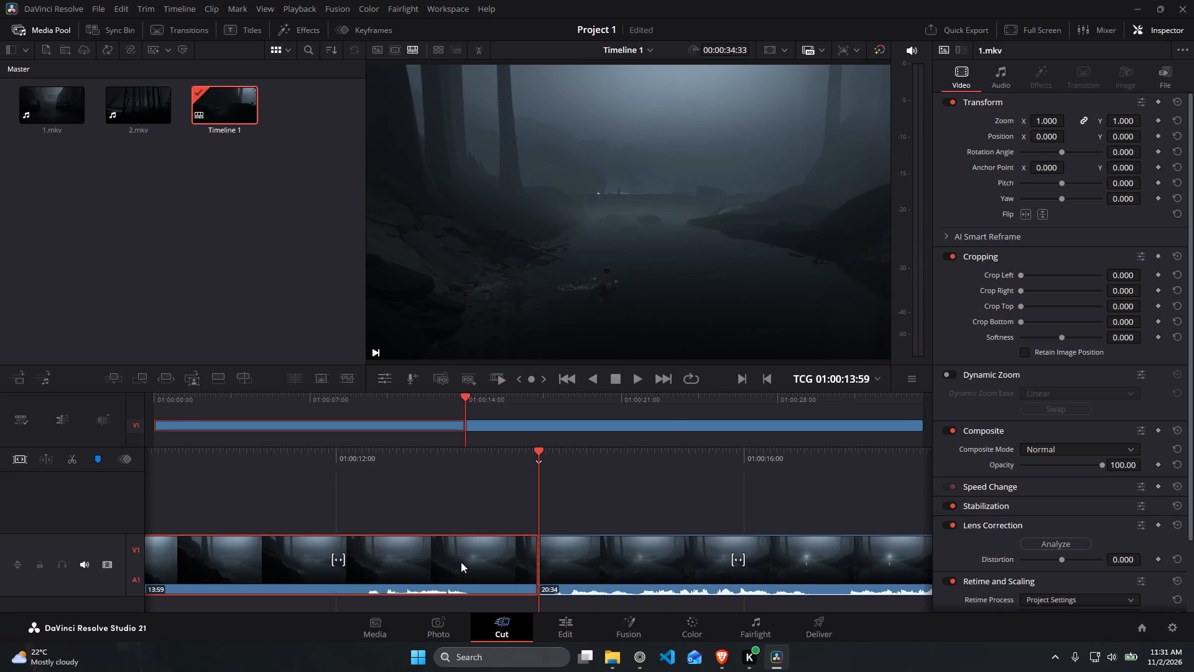
Play the trimmed 1.mkv clip from its start through to the end of the timeline, pausing to check it.
{"action": "key", "text": "space"}
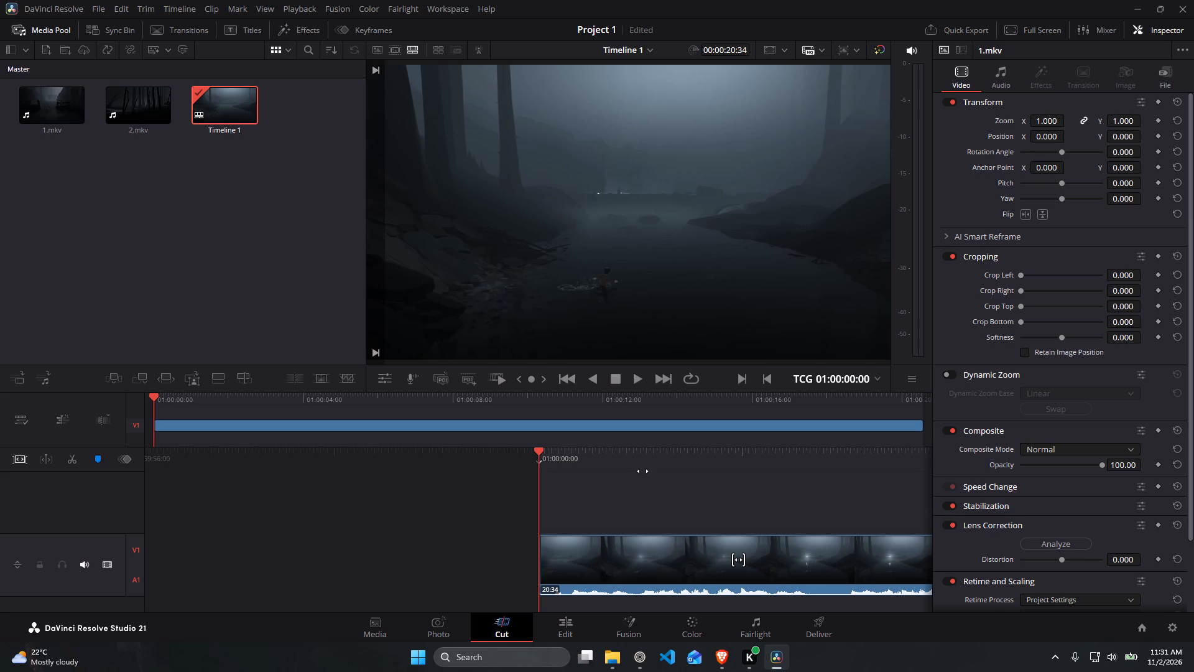
{"action": "key", "text": "space"}
{"action": "key", "text": "space"}
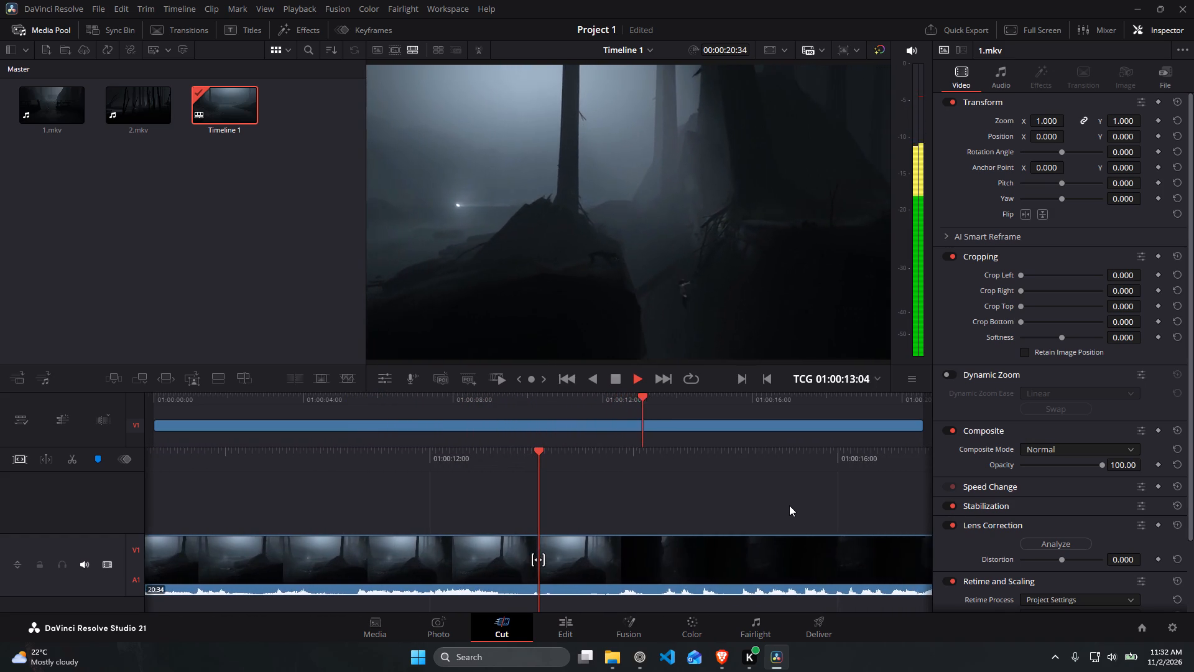
{"action": "key", "text": "space"}
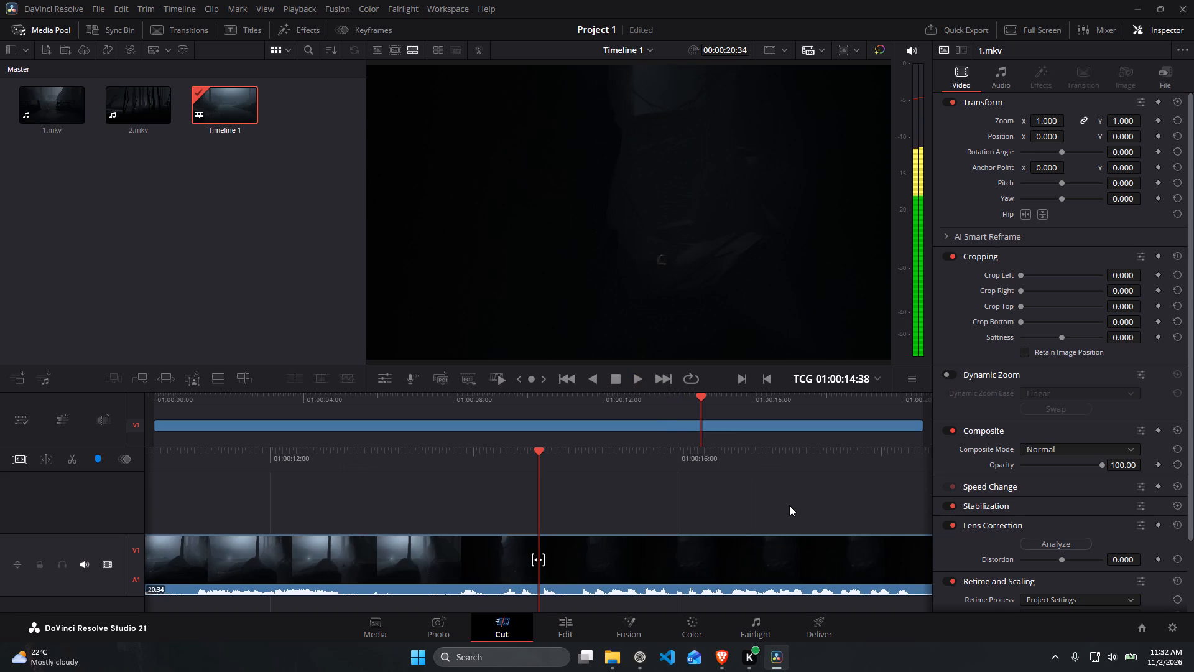
{"action": "key", "text": "space"}
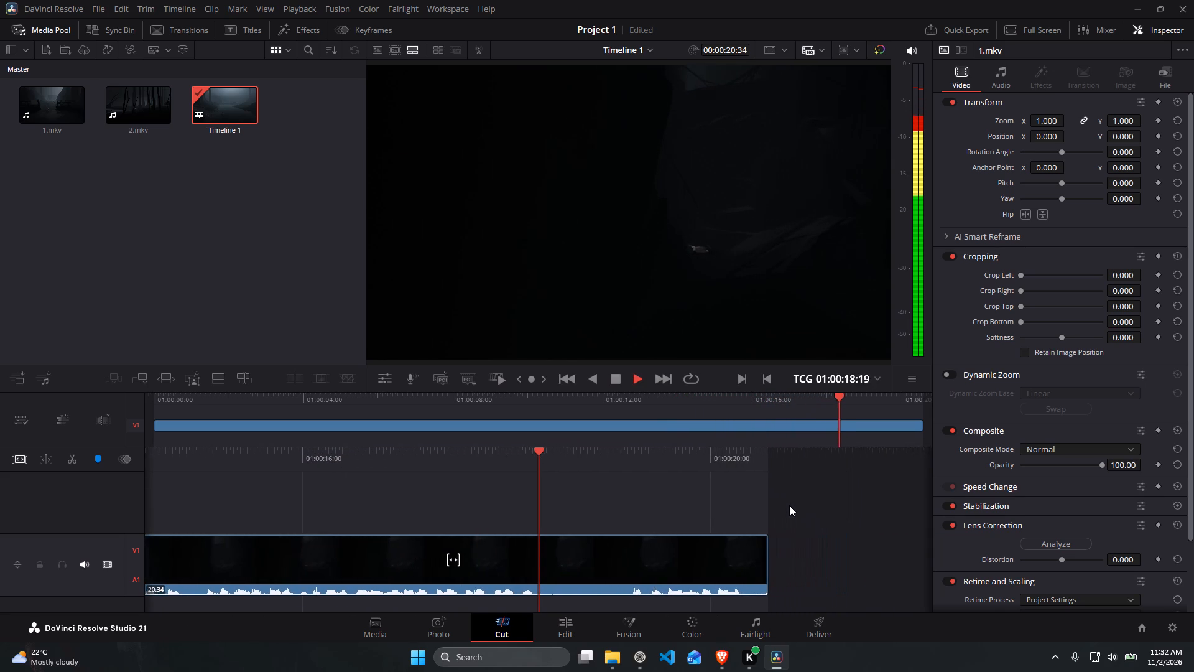
{"action": "key", "text": "space"}
{"action": "key", "text": "space"}
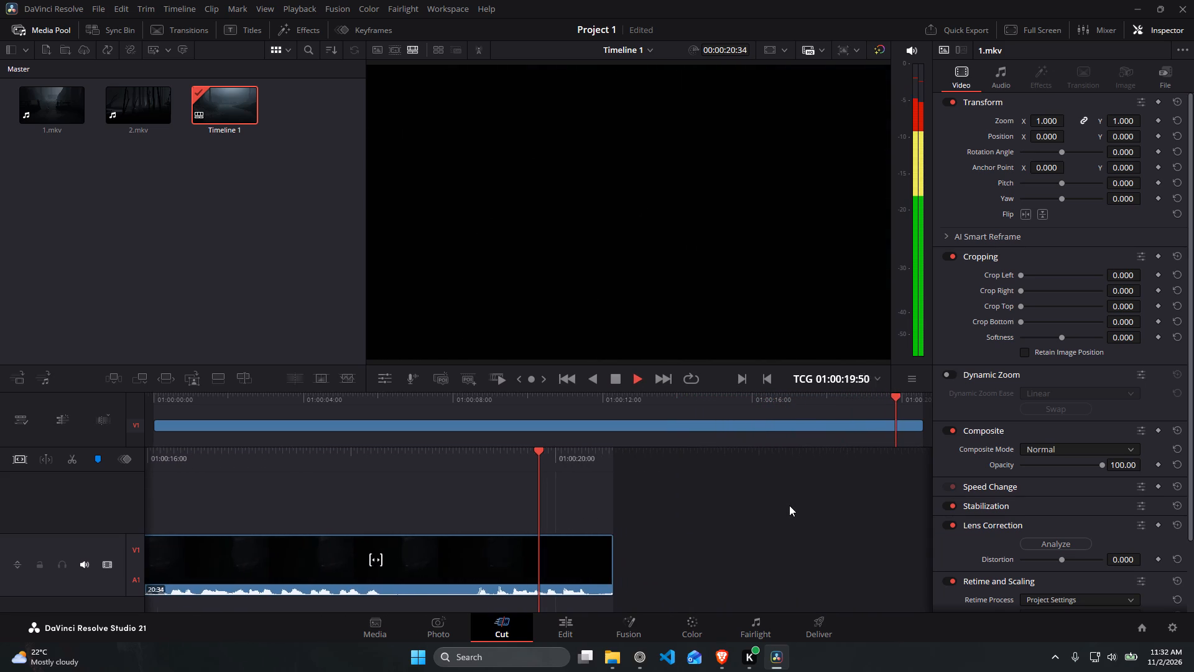
{"action": "key", "text": "space"}
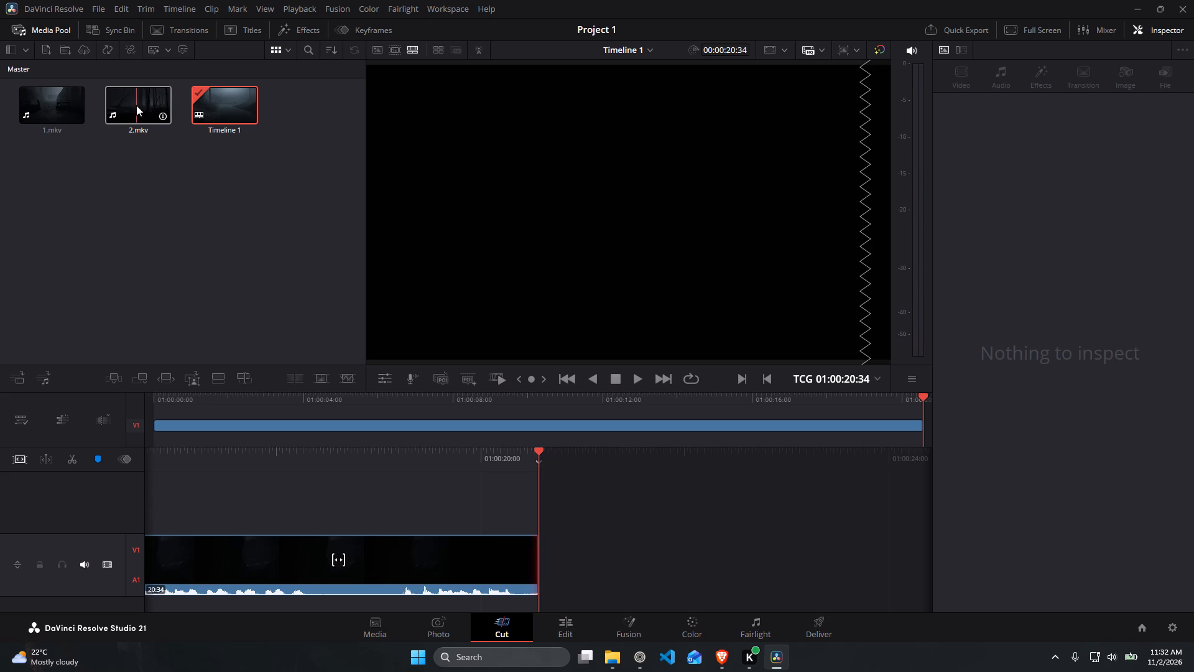
Add 2.mkv from the media pool to the timeline directly after the trimmed 1.mkv clip.
{"action": "left_click_drag", "start_coordinate": [139, 103], "coordinate": [678, 452]}
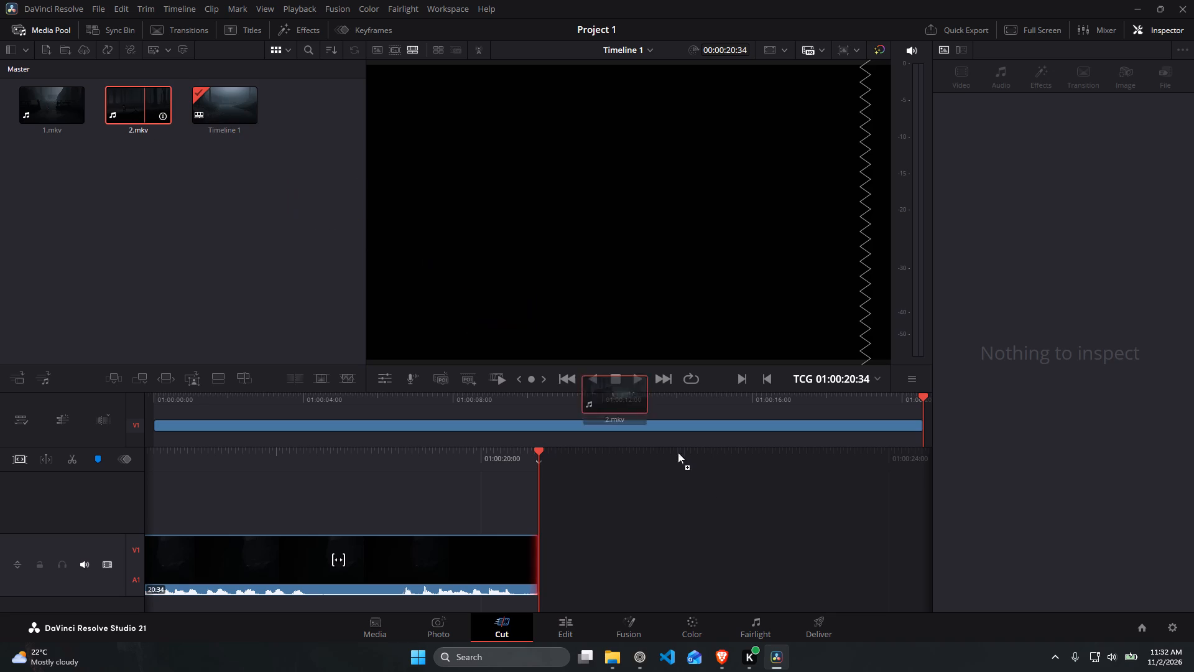
{"action": "left_click_drag", "start_coordinate": [678, 452], "coordinate": [695, 510]}
Scrub through the newly added 2.mkv footage to its end to look for a section worth keeping.
{"action": "scroll", "coordinate": [696, 492], "scroll_direction": "left", "scroll_amount": 5}
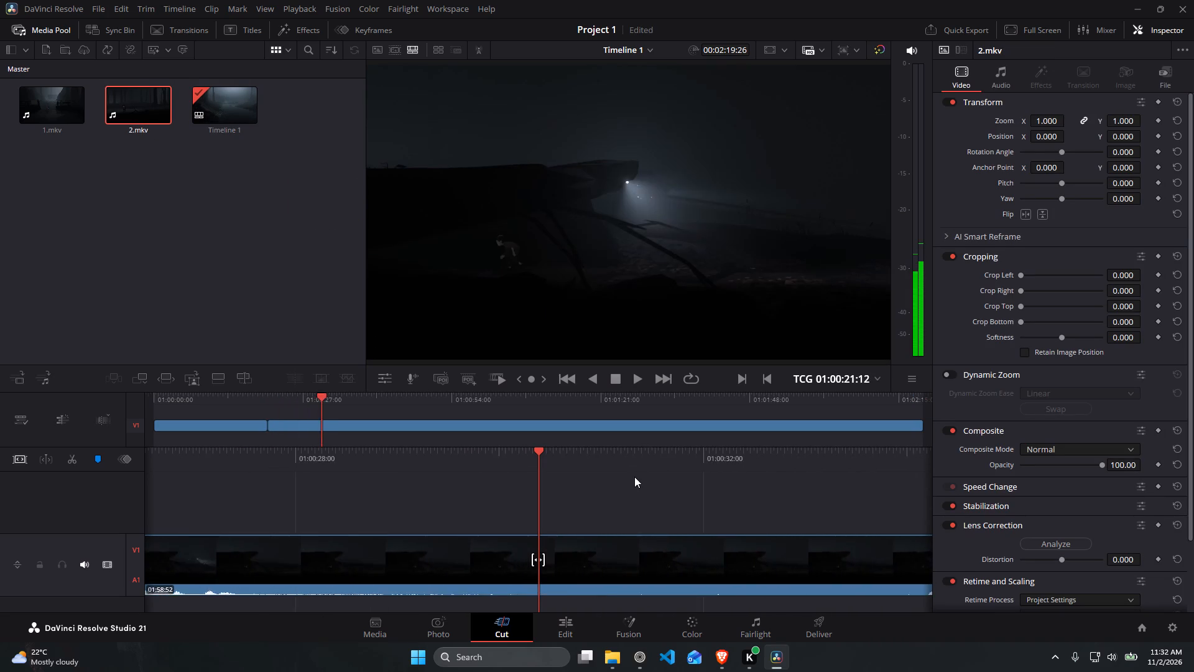
{"action": "scroll", "coordinate": [634, 477], "scroll_direction": "left", "scroll_amount": 10}
{"action": "left_click_drag", "start_coordinate": [654, 462], "coordinate": [310, 447]}
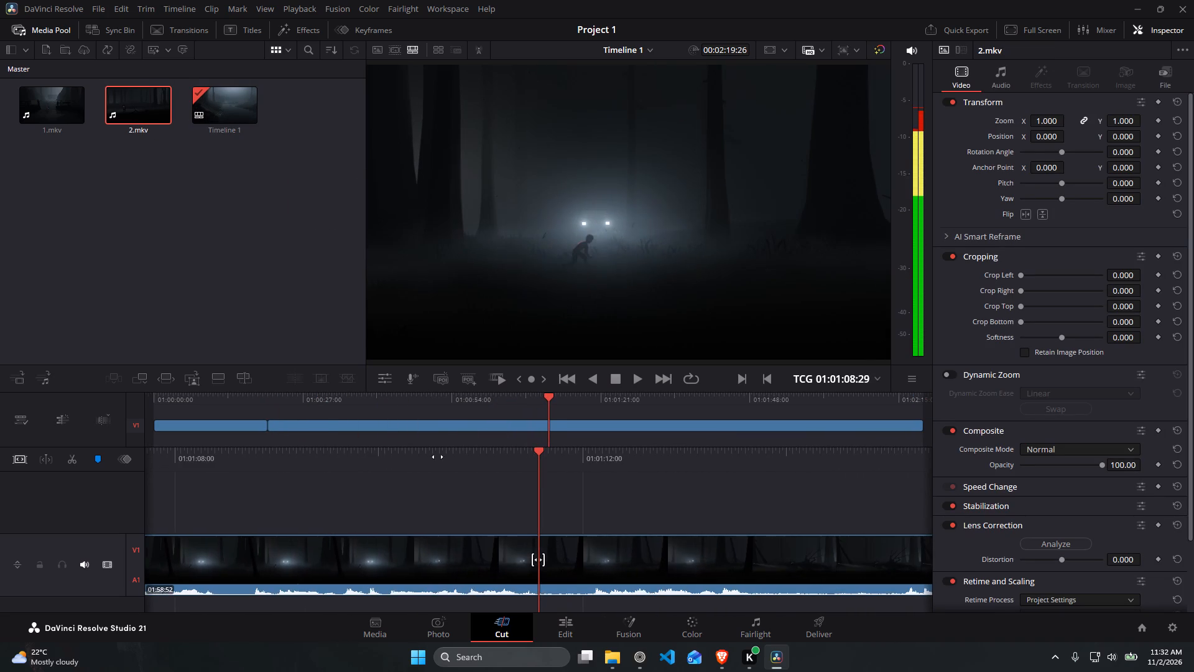
{"action": "left_click_drag", "start_coordinate": [689, 469], "coordinate": [290, 480]}
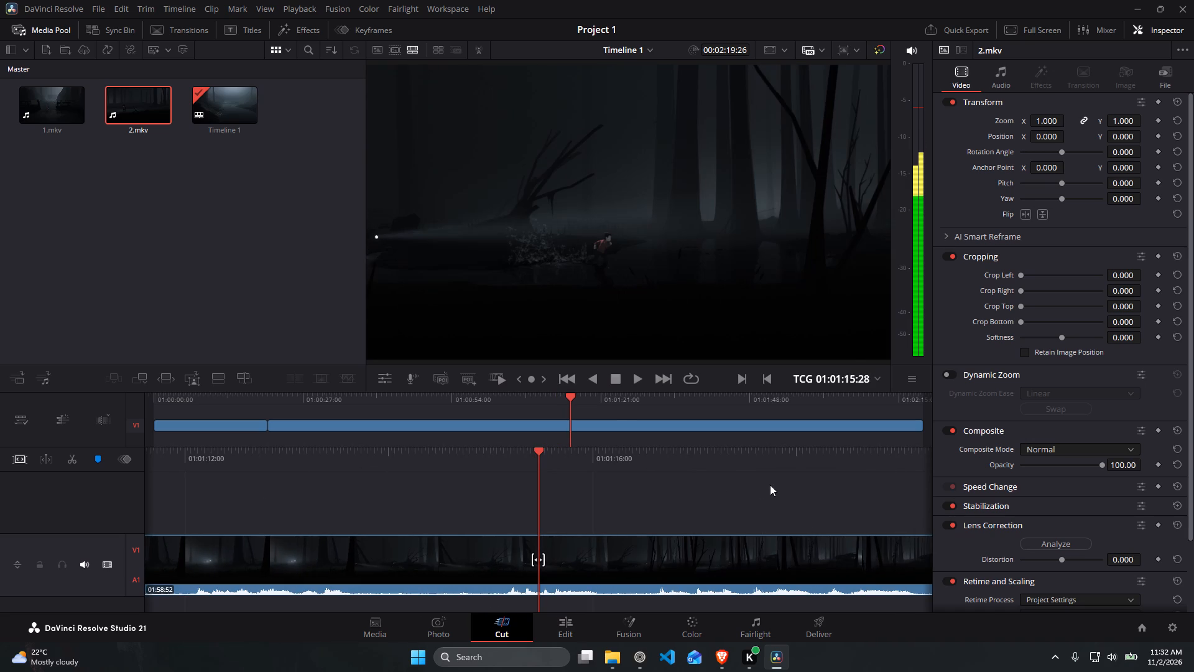
{"action": "left_click_drag", "start_coordinate": [779, 485], "coordinate": [499, 485]}
{"action": "left_click", "coordinate": [831, 385]}
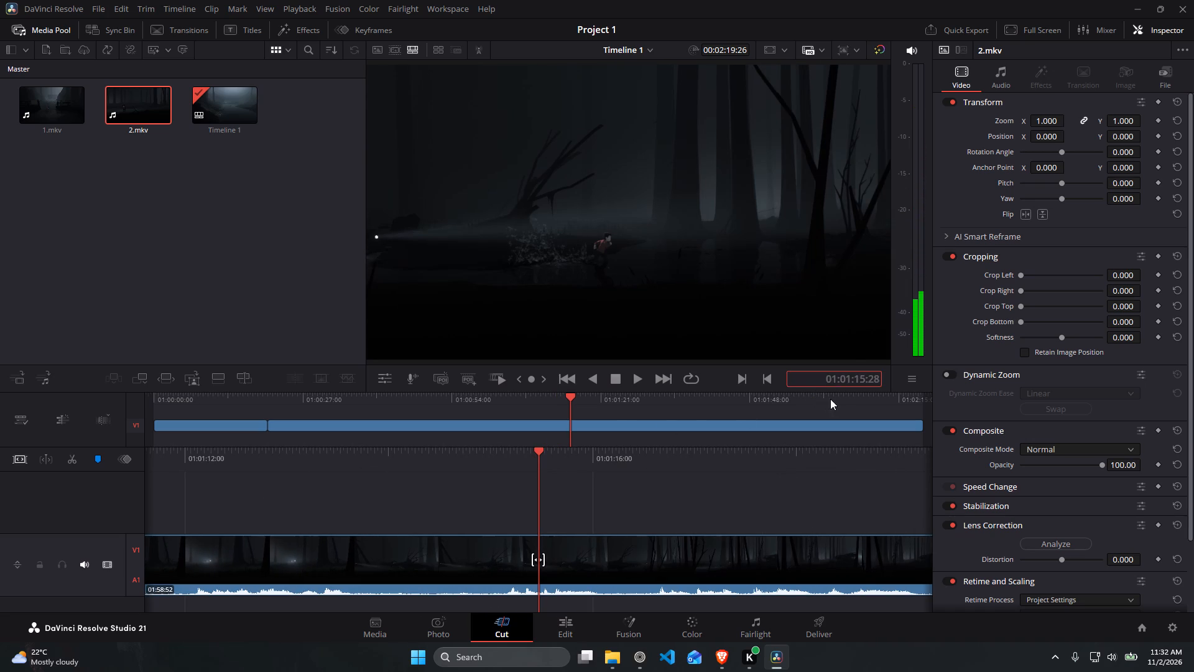
{"action": "left_click", "coordinate": [831, 399]}
{"action": "left_click_drag", "start_coordinate": [864, 393], "coordinate": [871, 393]}
{"action": "left_click", "coordinate": [879, 394]}
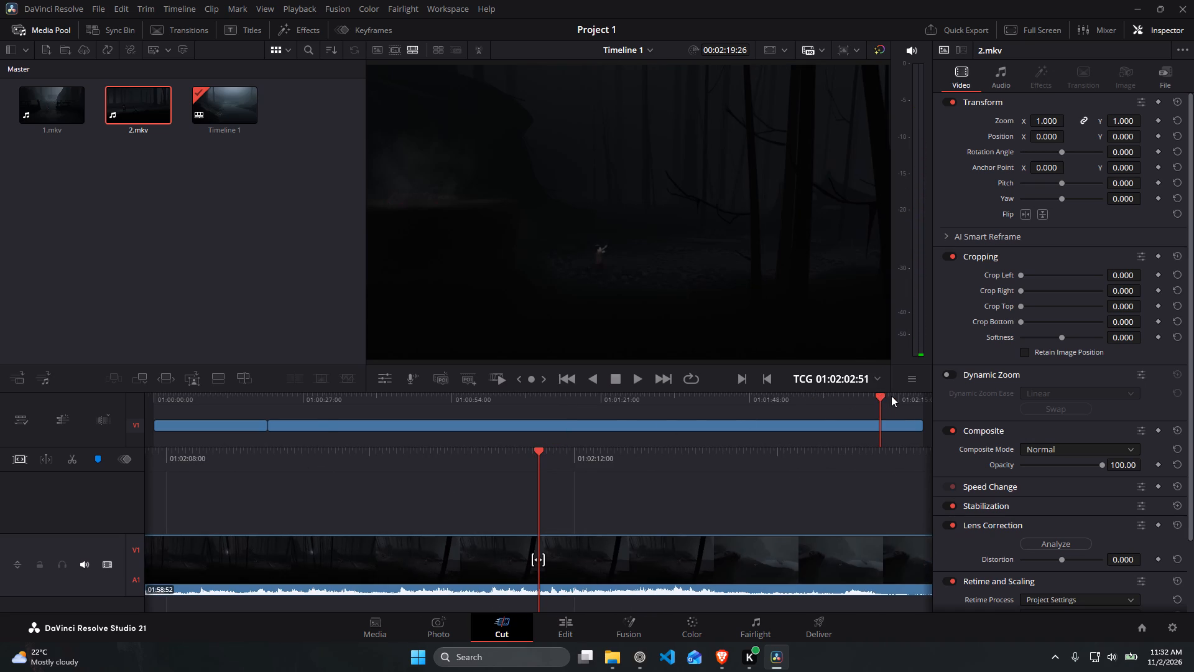
{"action": "left_click", "coordinate": [900, 395]}
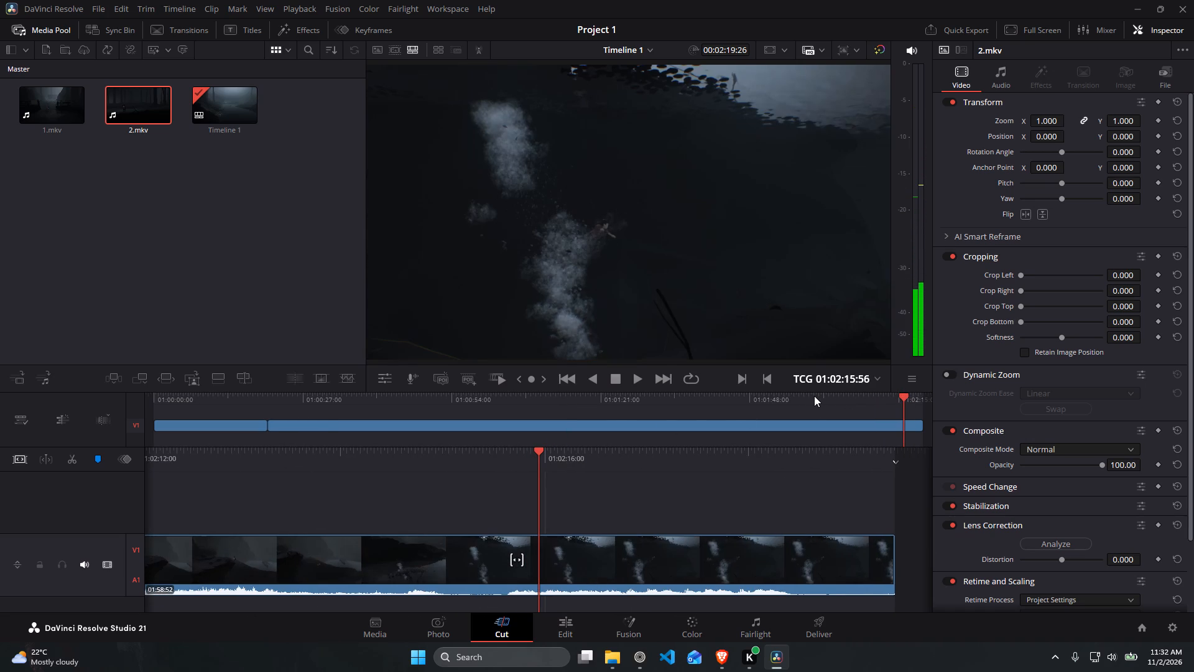
Split the 2.mkv clip at 01:01:38:51 and delete the part before the cut, closing the gap after 1.mkv.
{"action": "left_click_drag", "start_coordinate": [718, 399], "coordinate": [699, 399]}
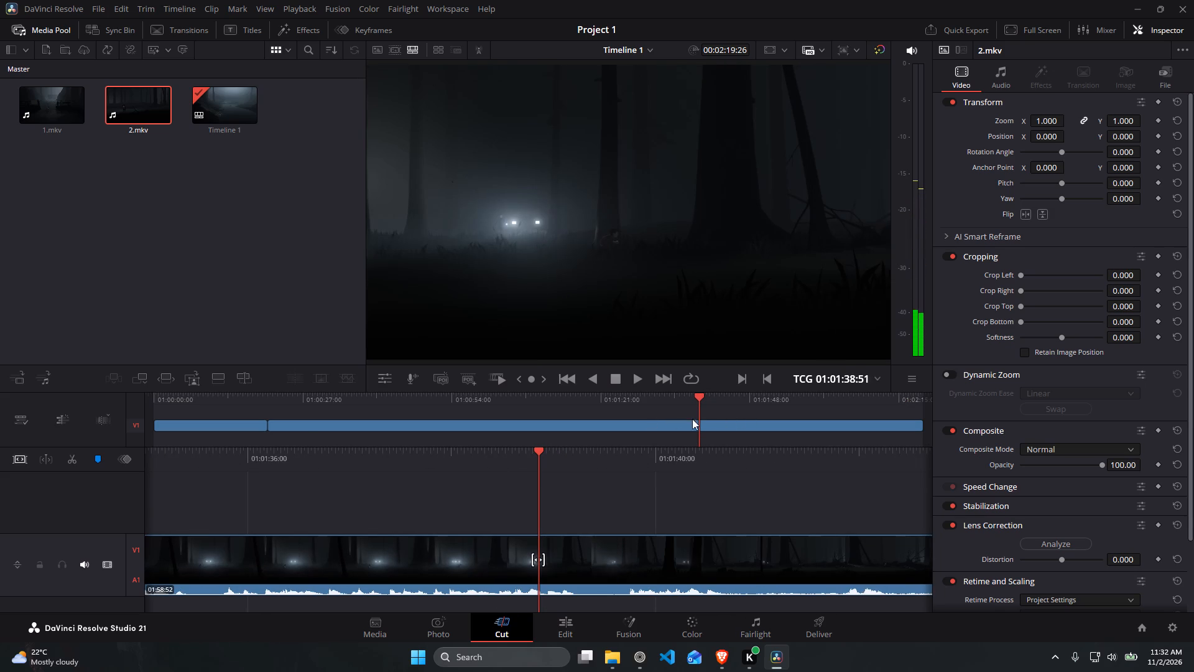
{"action": "left_click", "coordinate": [578, 554]}
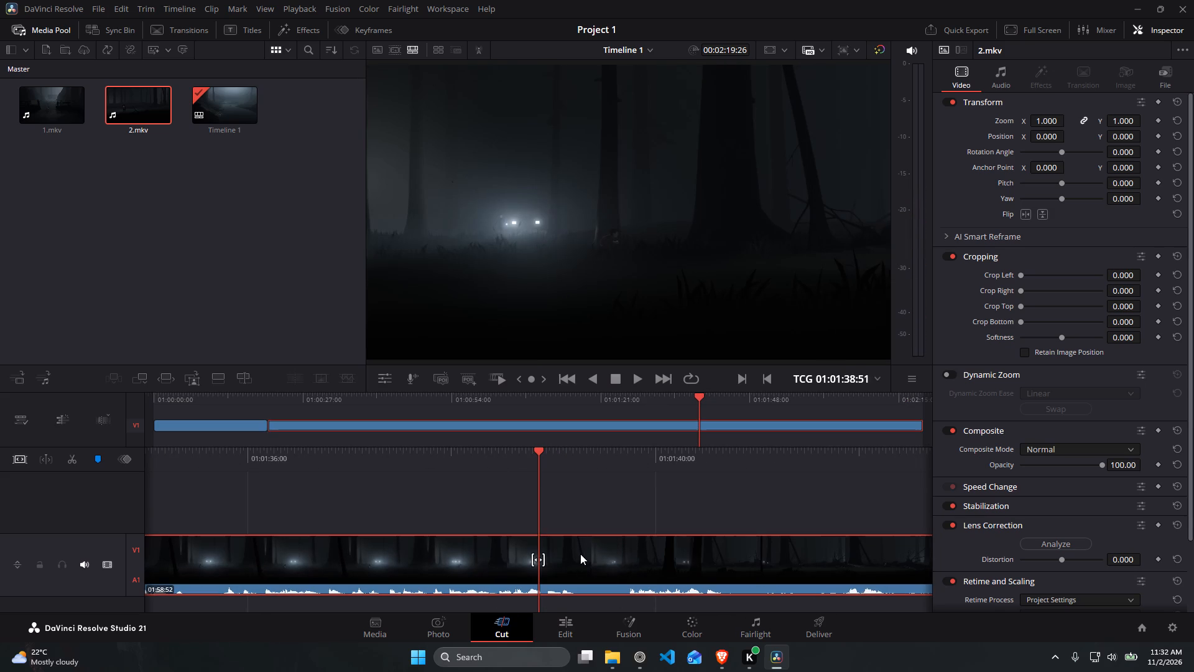
{"action": "left_click", "coordinate": [78, 458]}
{"action": "key", "text": "Delete"}
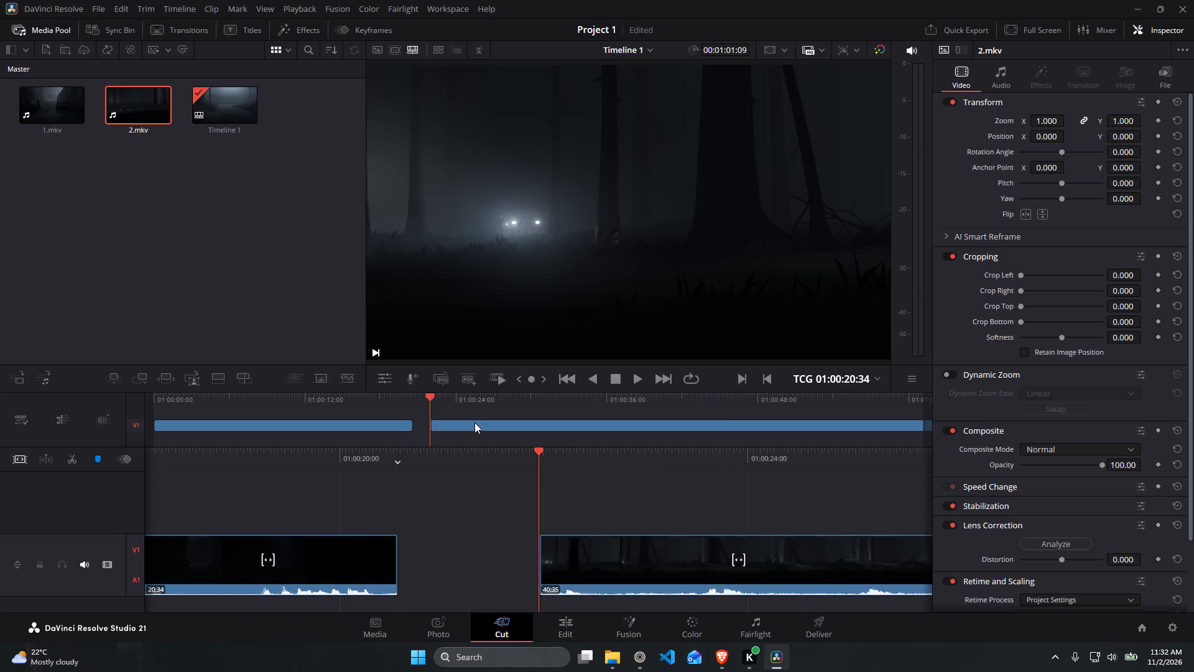
Play and scrub through the remaining 2.mkv footage to look for a tighter starting point around the dark forest run.
{"action": "key", "text": "space"}
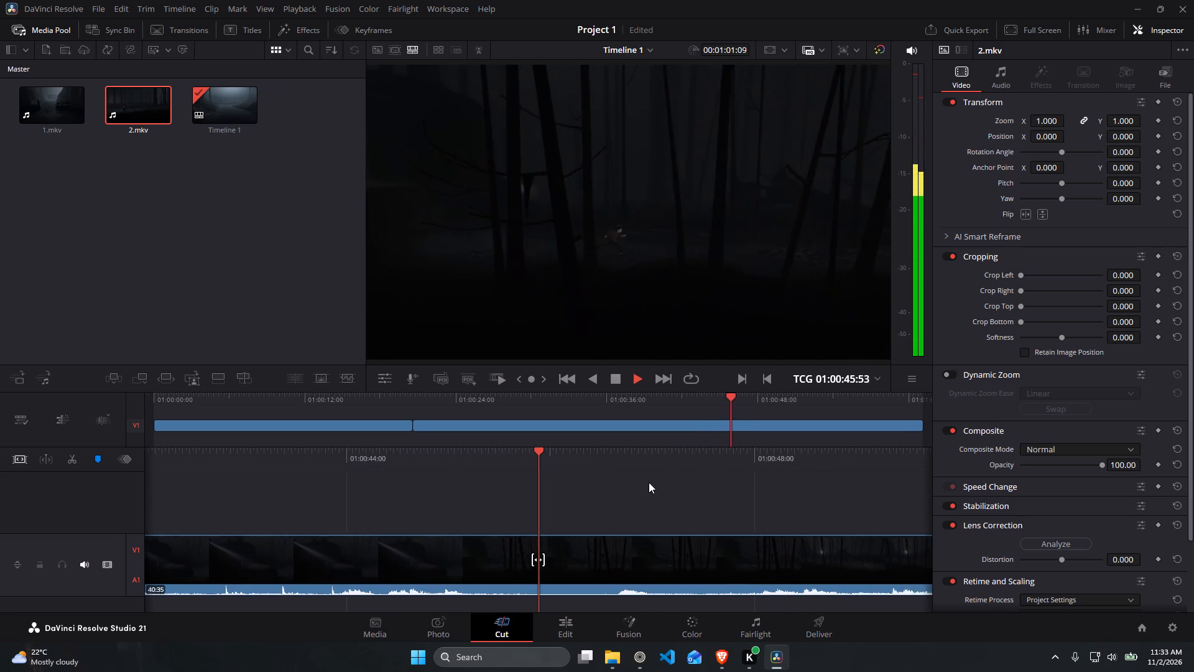
{"action": "scroll", "coordinate": [649, 482], "scroll_direction": "left", "scroll_amount": 1}
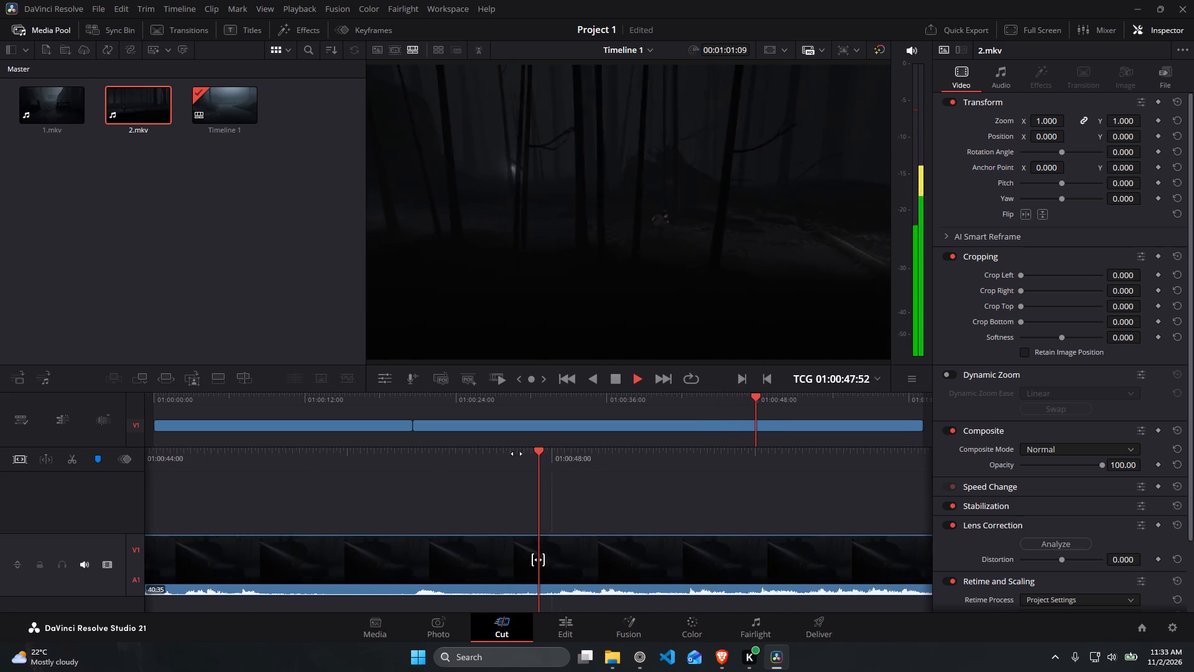
{"action": "key", "text": "space"}
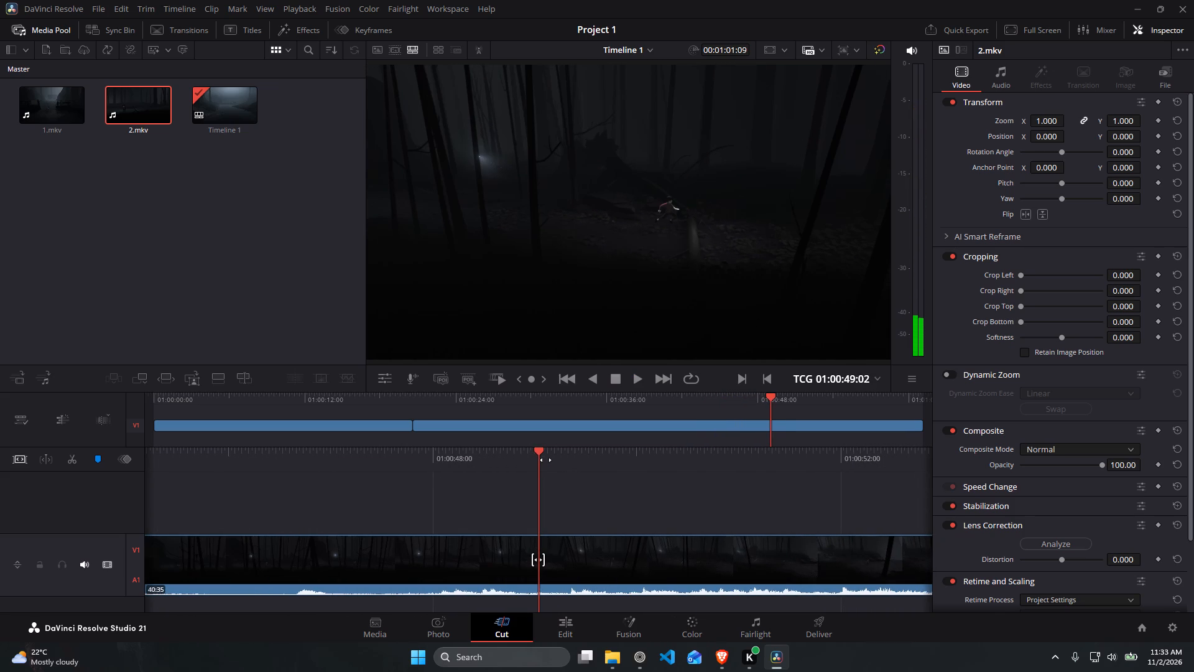
{"action": "left_click_drag", "start_coordinate": [483, 450], "coordinate": [519, 450]}
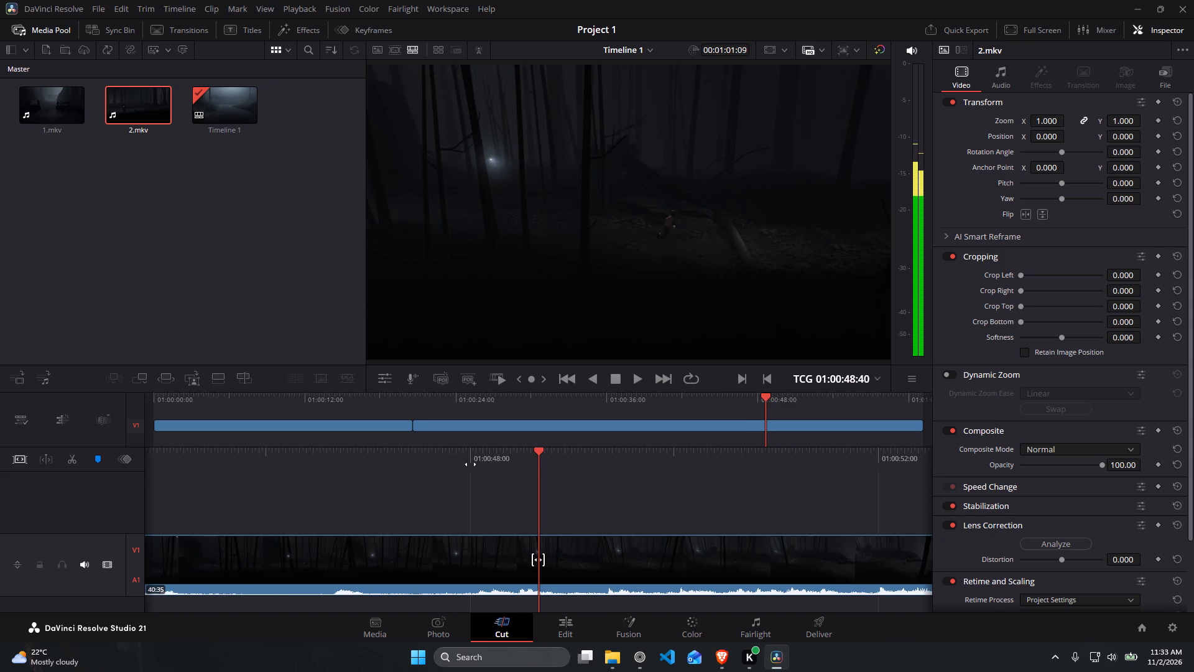
{"action": "left_click_drag", "start_coordinate": [471, 462], "coordinate": [532, 462]}
{"action": "left_click_drag", "start_coordinate": [526, 462], "coordinate": [666, 470]}
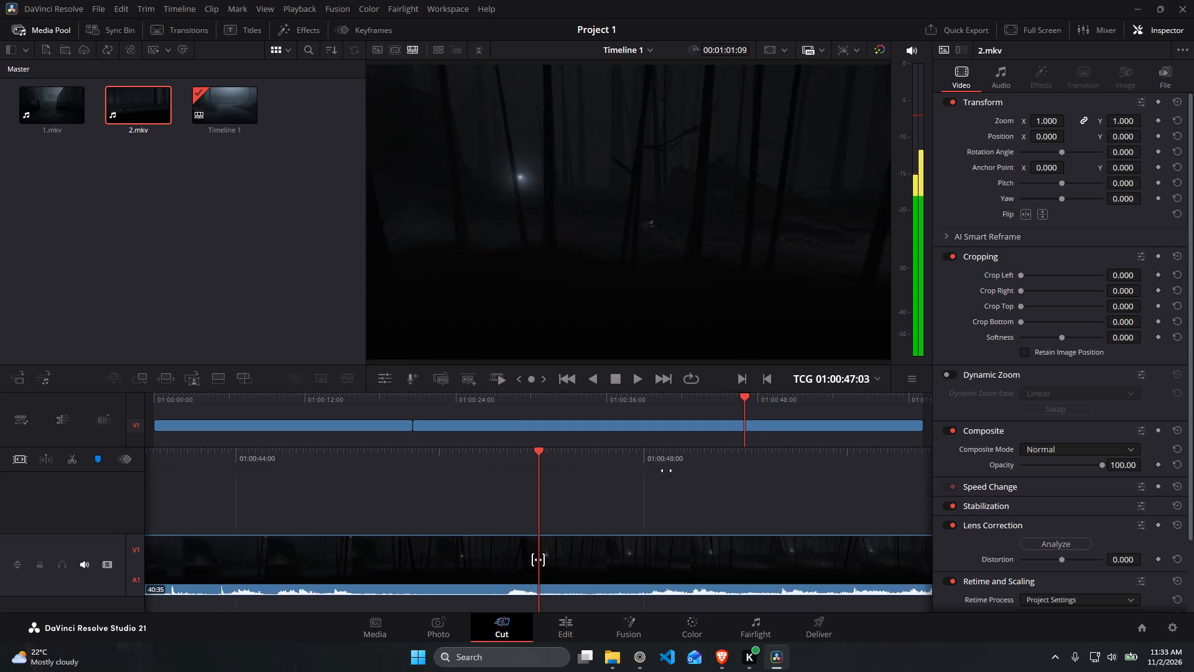
{"action": "left_click_drag", "start_coordinate": [666, 470], "coordinate": [853, 485]}
{"action": "left_click_drag", "start_coordinate": [582, 460], "coordinate": [606, 458]}
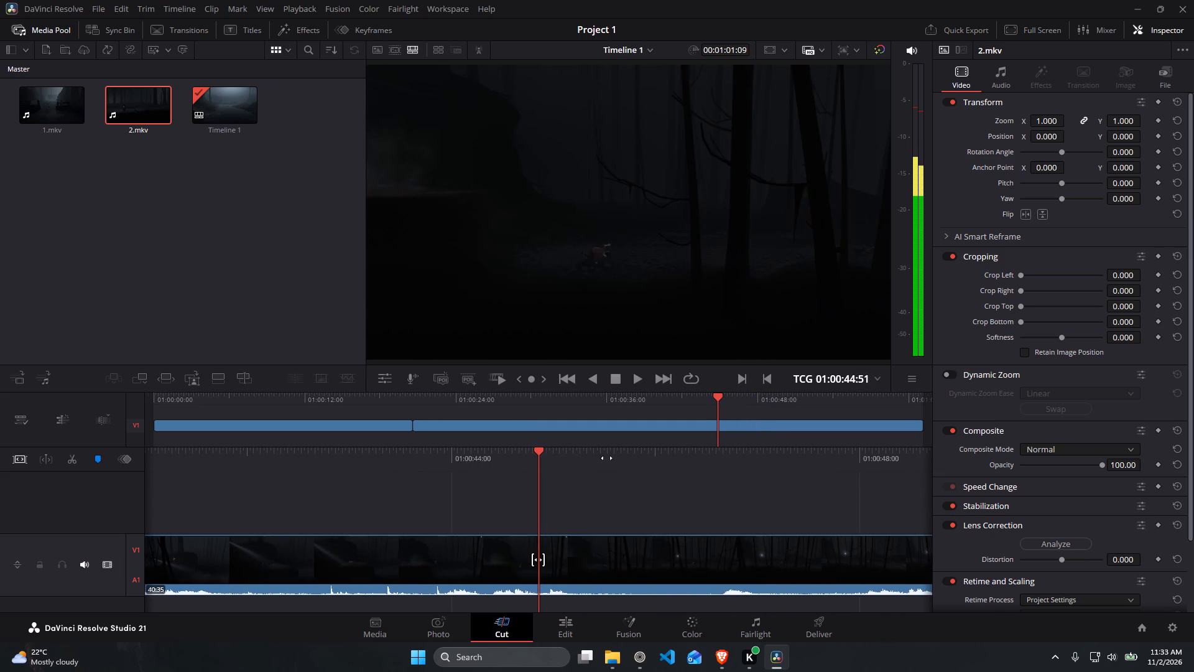
{"action": "left_click_drag", "start_coordinate": [606, 458], "coordinate": [647, 458]}
Split the remaining 2.mkv clip at 01:00:45:57 and delete the part before the cut.
{"action": "key", "text": "space"}
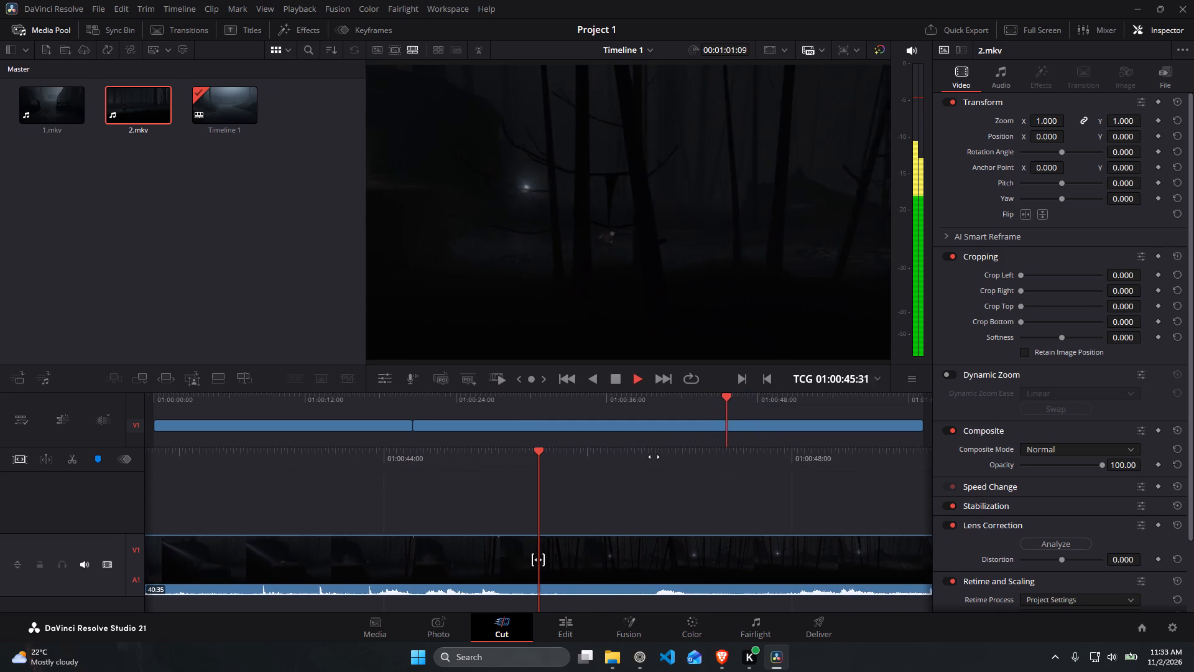
{"action": "key", "text": "space"}
{"action": "left_click", "coordinate": [608, 561]}
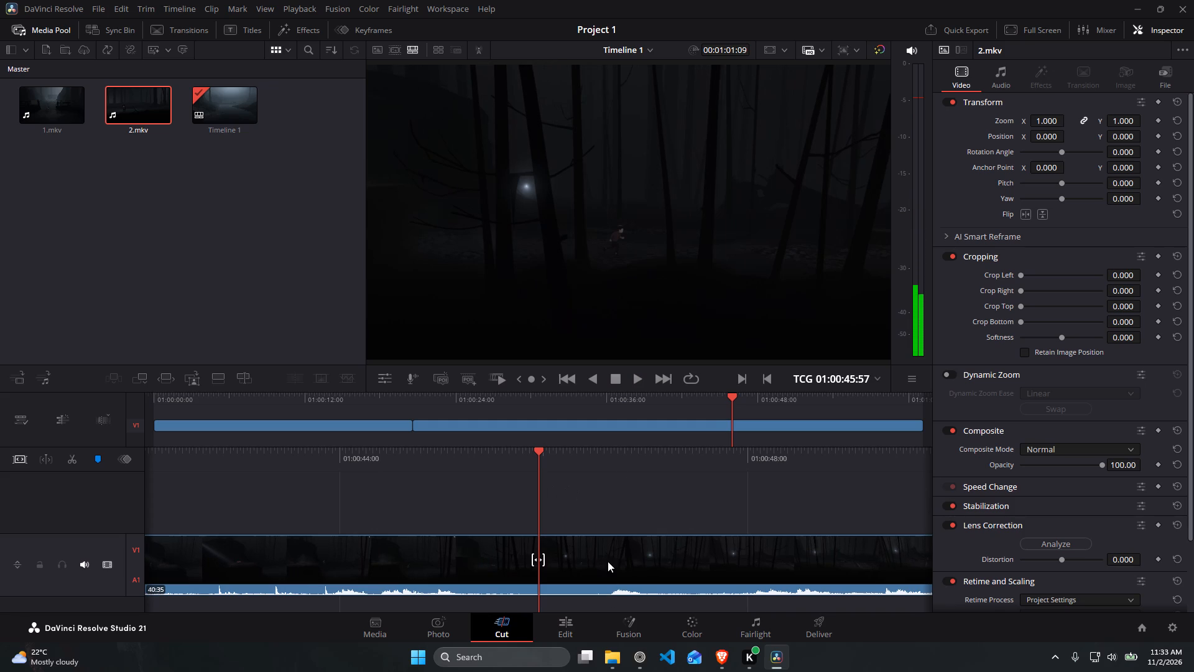
{"action": "left_click", "coordinate": [71, 458]}
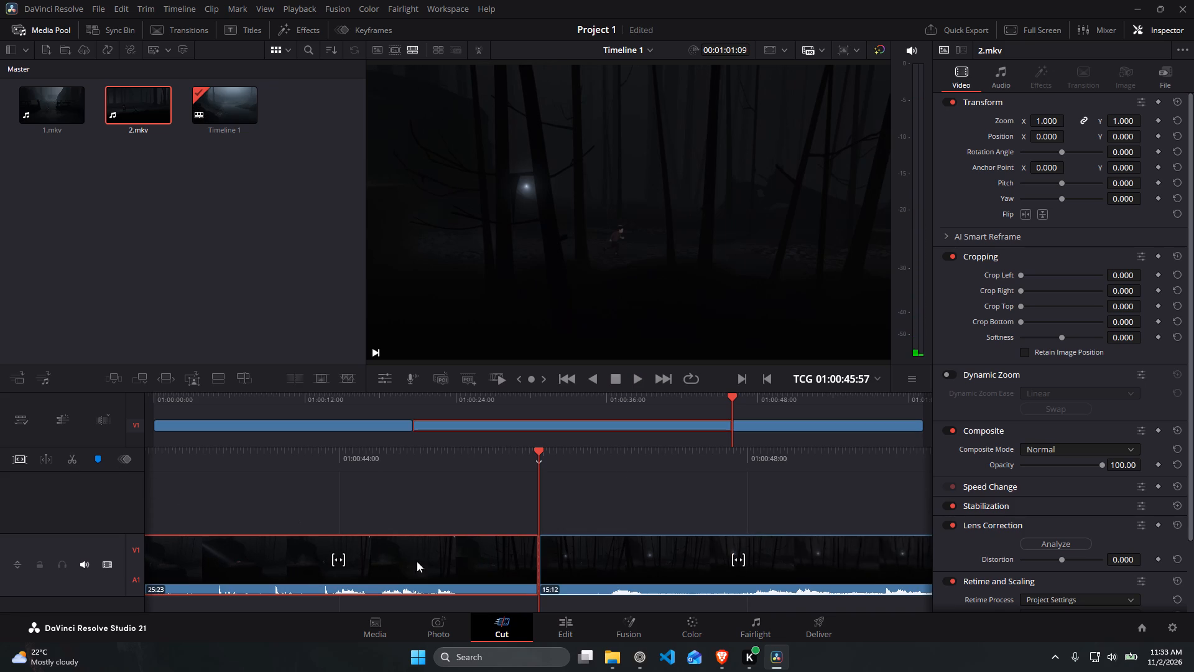
{"action": "left_click", "coordinate": [428, 568]}
{"action": "key", "text": "Delete"}
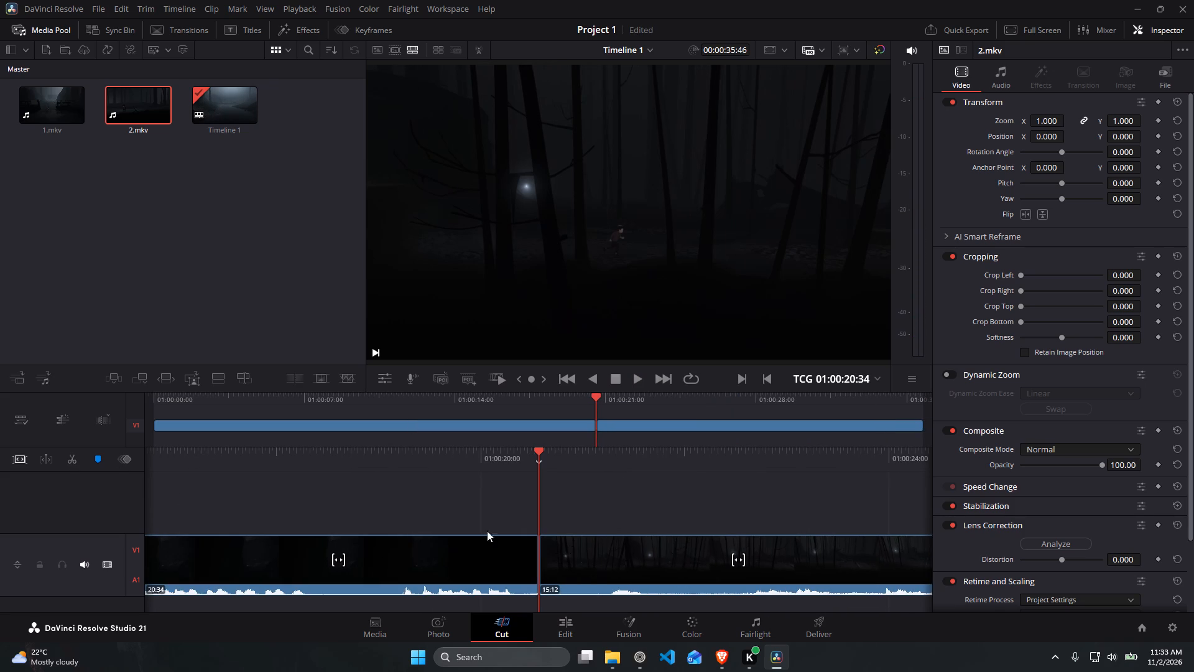
Play the trimmed 2.mkv clip through to the end of the timeline and return to the timeline's beginning.
{"action": "key", "text": "space"}
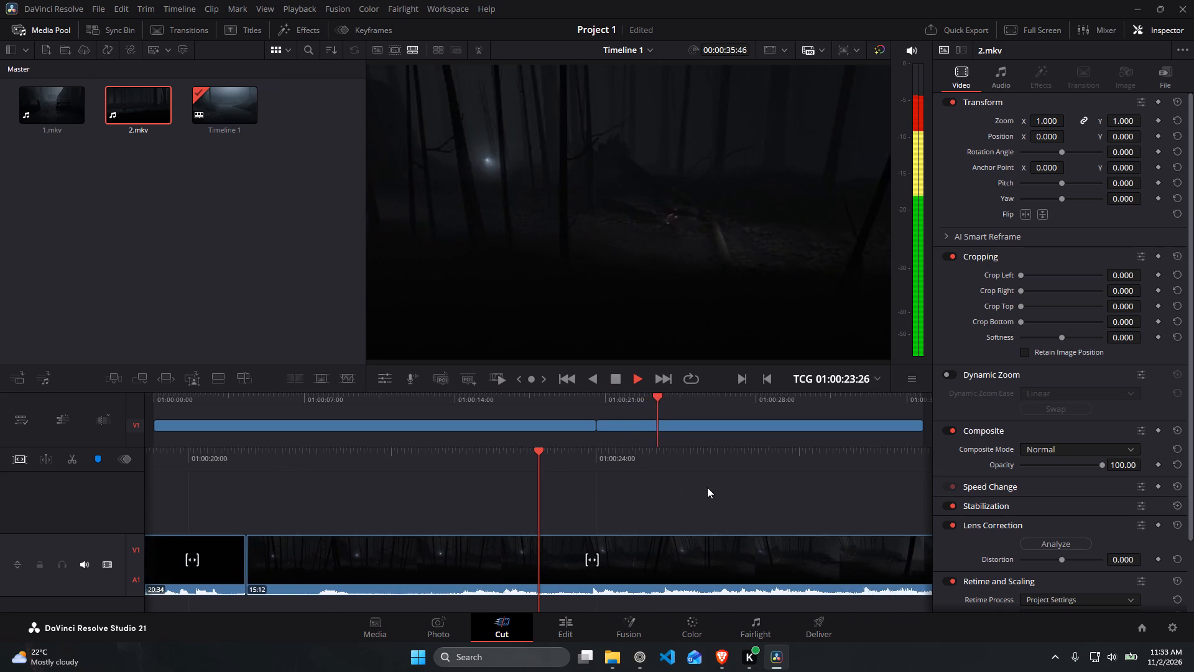
{"action": "scroll", "coordinate": [707, 487], "scroll_direction": "left", "scroll_amount": 1}
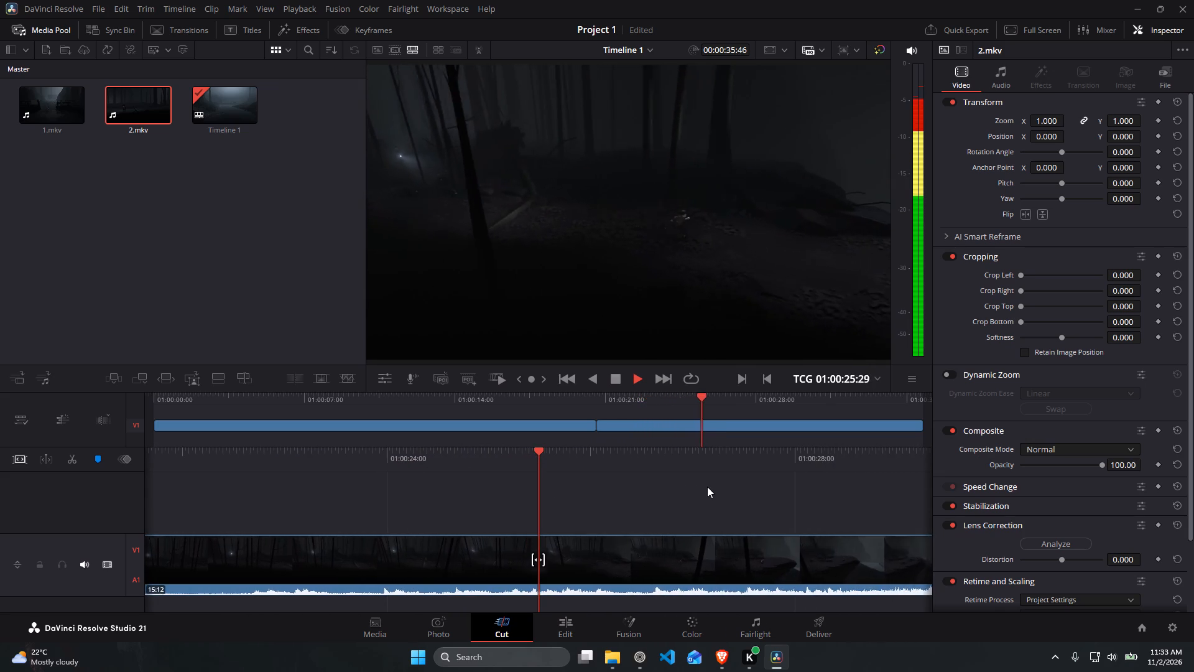
{"action": "scroll", "coordinate": [707, 487], "scroll_direction": "left", "scroll_amount": 1}
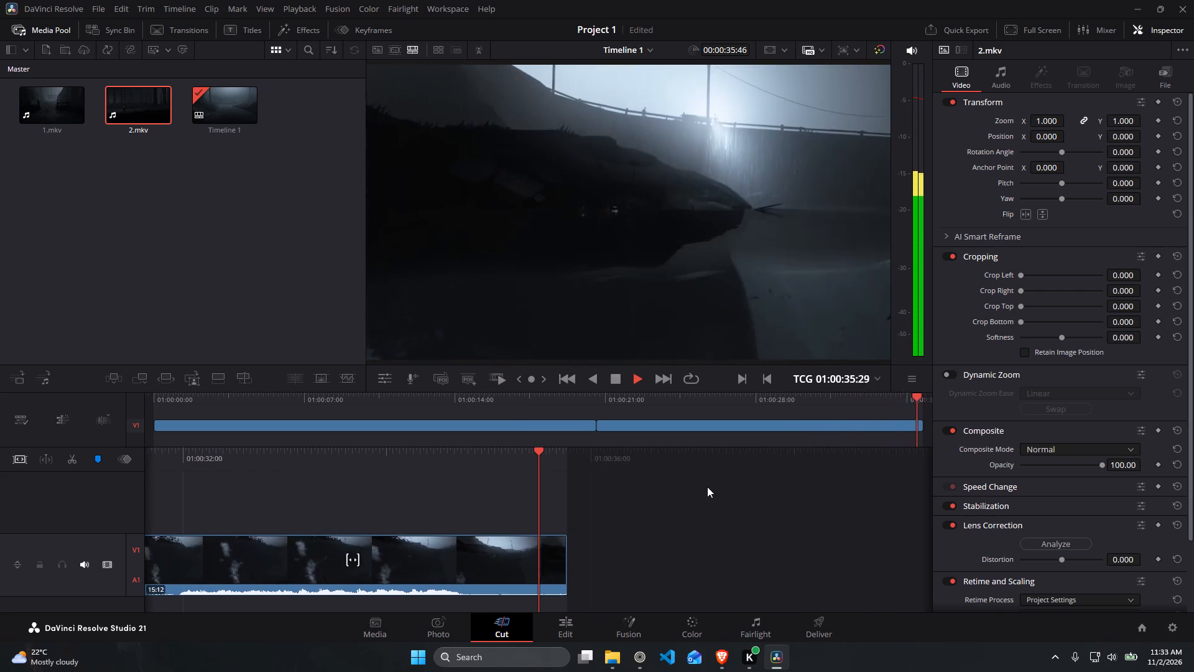
{"action": "scroll", "coordinate": [701, 487], "scroll_direction": "right", "scroll_amount": 3}
{"action": "scroll", "coordinate": [604, 488], "scroll_direction": "right", "scroll_amount": 6}
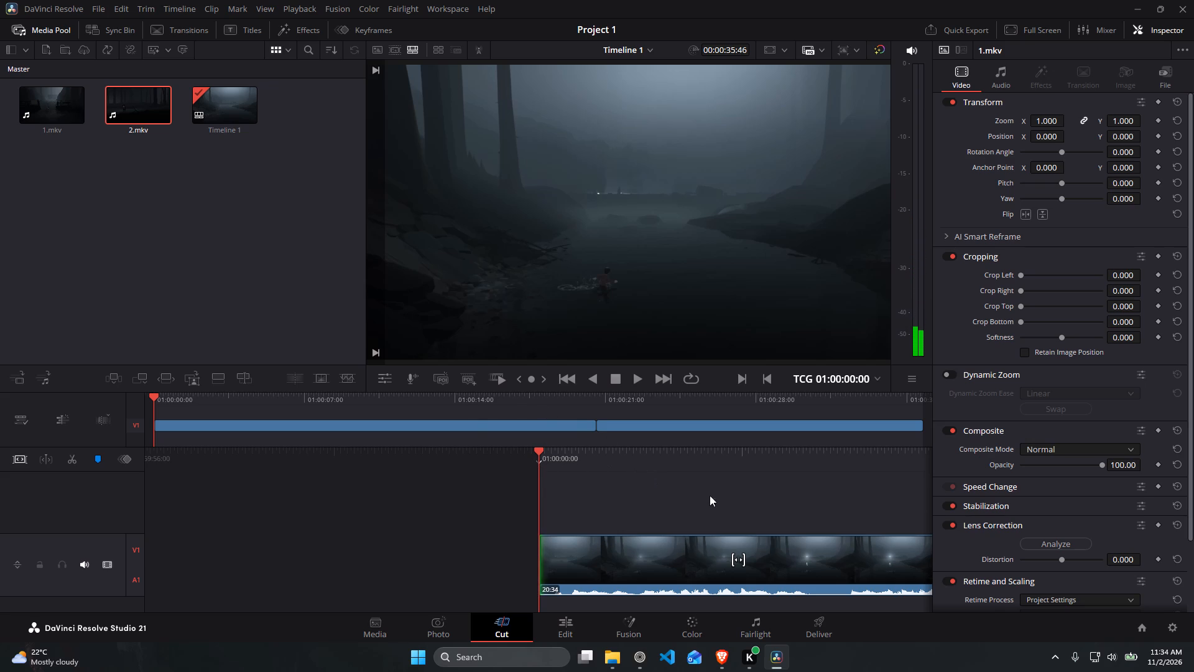
{"action": "scroll", "coordinate": [401, 444], "scroll_direction": "left", "scroll_amount": 1}
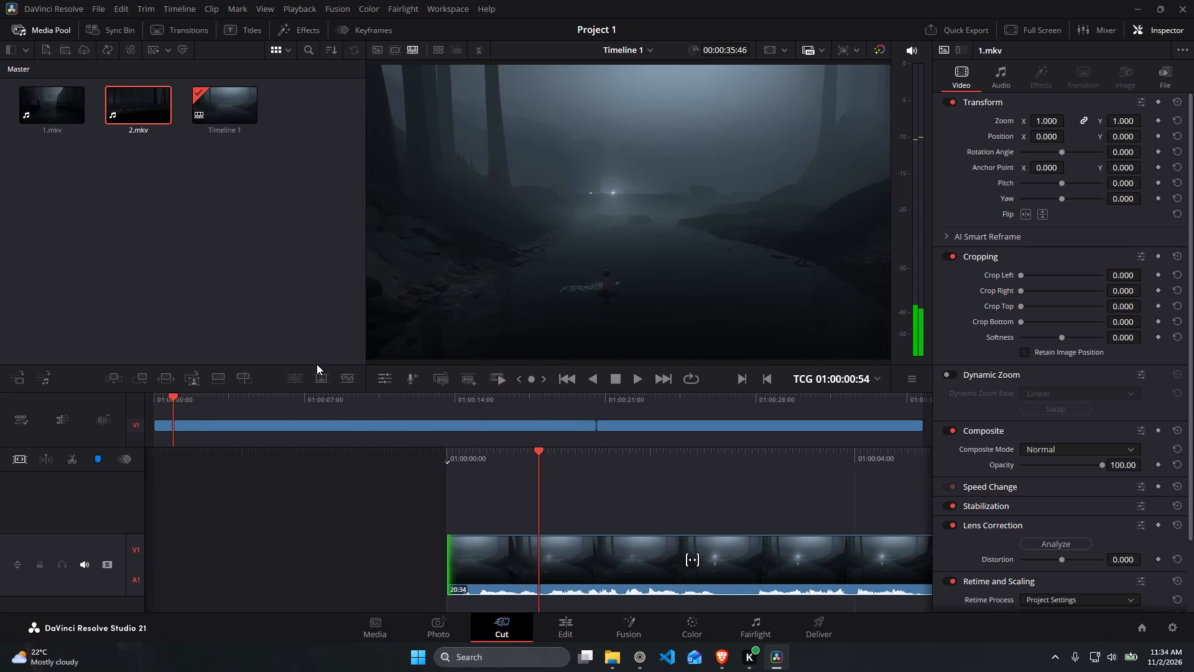
Turn off project settings for Timeline 1 and give it a vertical resolution of 1080 x 1920.
{"action": "left_click", "coordinate": [264, 420]}
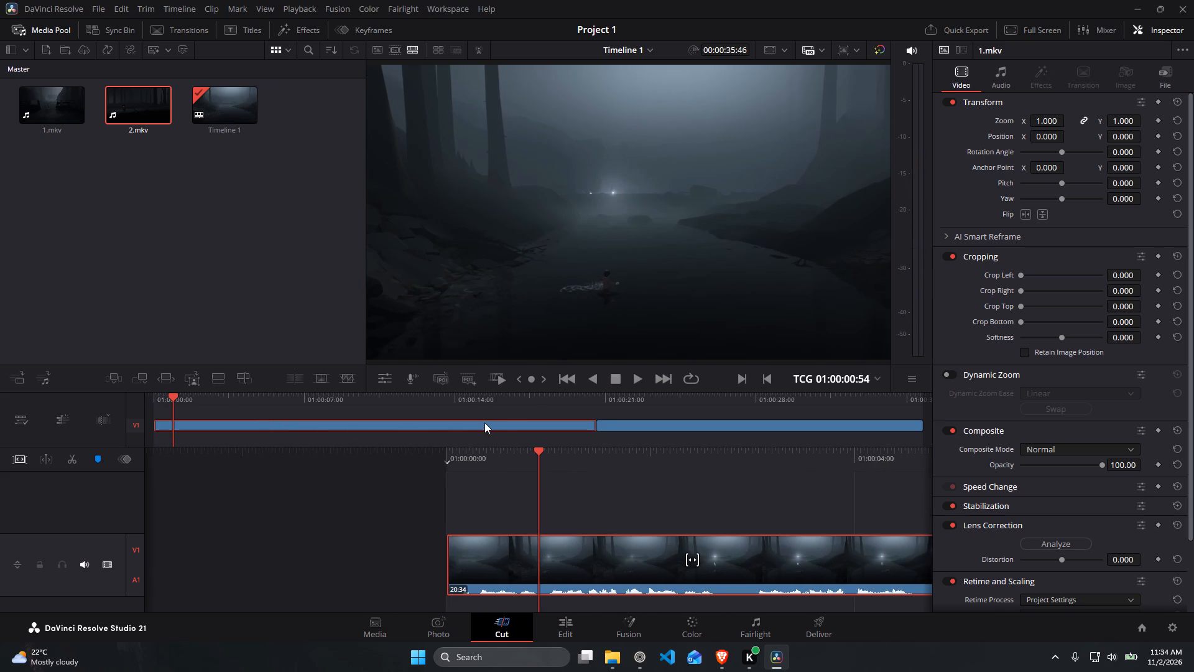
{"action": "left_click", "coordinate": [616, 426], "text": "ctrl"}
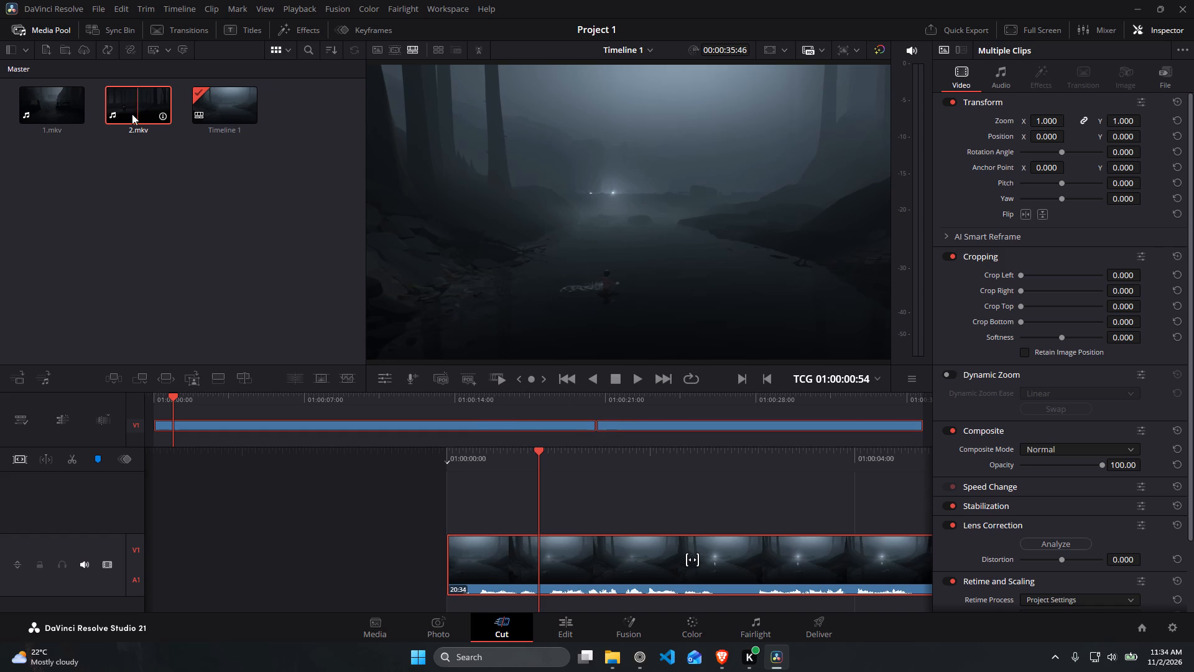
{"action": "left_click", "coordinate": [223, 113]}
{"action": "right_click", "coordinate": [244, 113]}
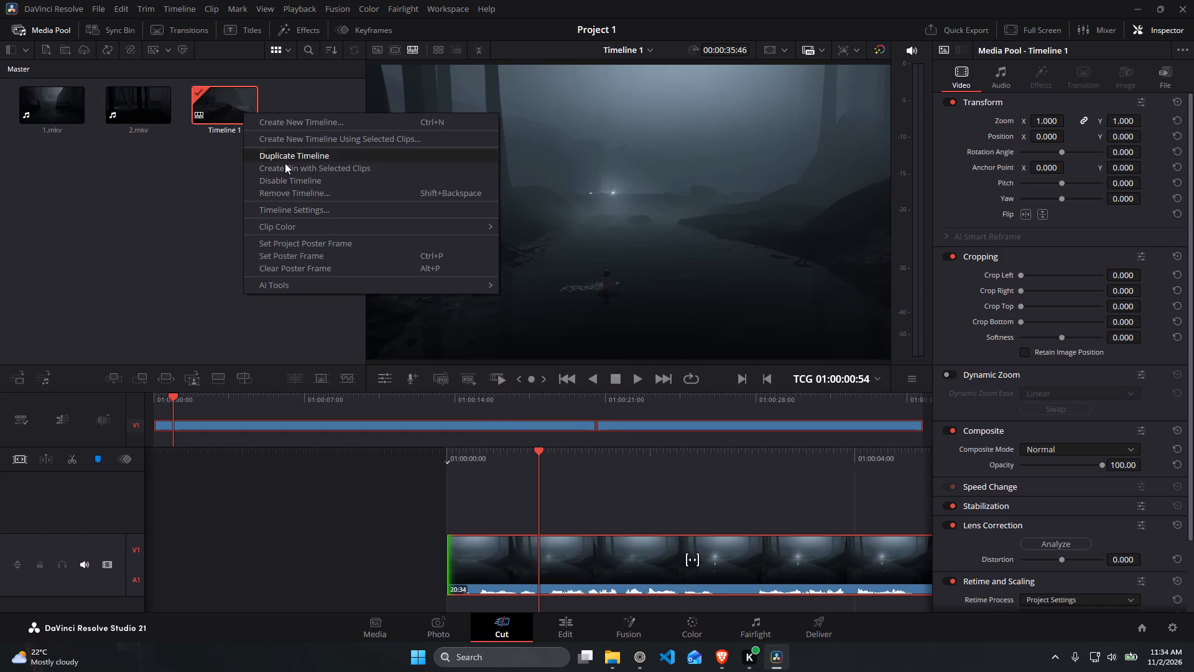
{"action": "left_click", "coordinate": [279, 207]}
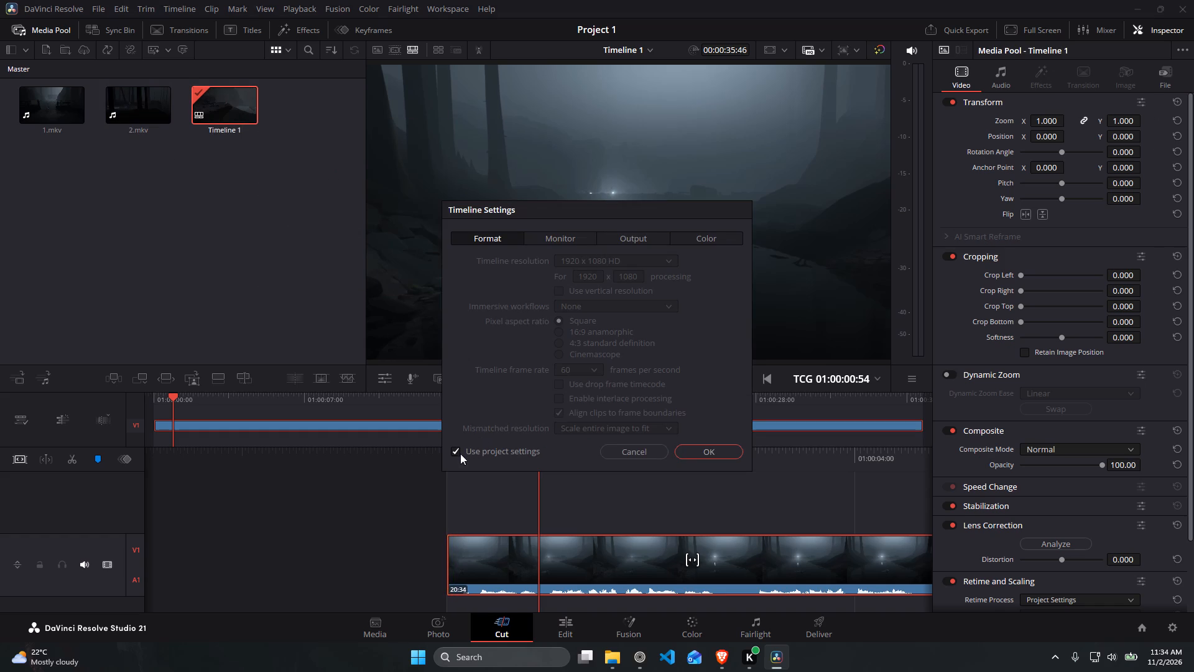
{"action": "left_click", "coordinate": [460, 454]}
{"action": "left_click", "coordinate": [562, 289]}
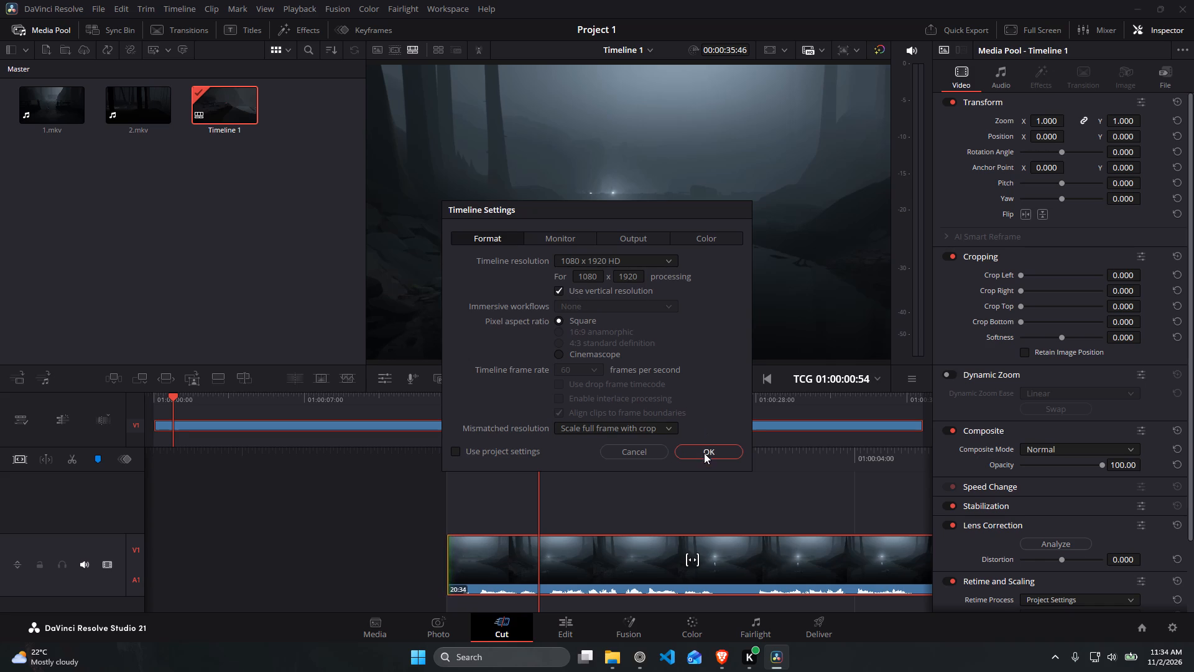
{"action": "left_click", "coordinate": [704, 448]}
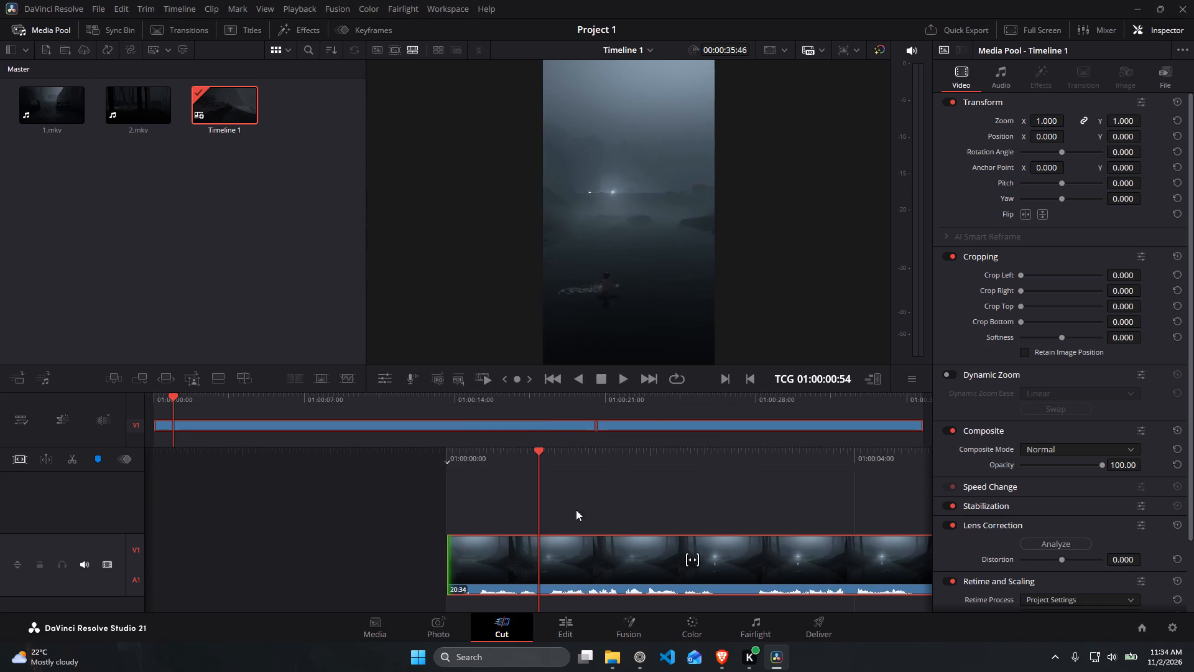
Play the vertical timeline from its start, pausing along the 1.mkv clip to check how the character is framed.
{"action": "left_click_drag", "start_coordinate": [452, 454], "coordinate": [658, 466]}
{"action": "key", "text": "space"}
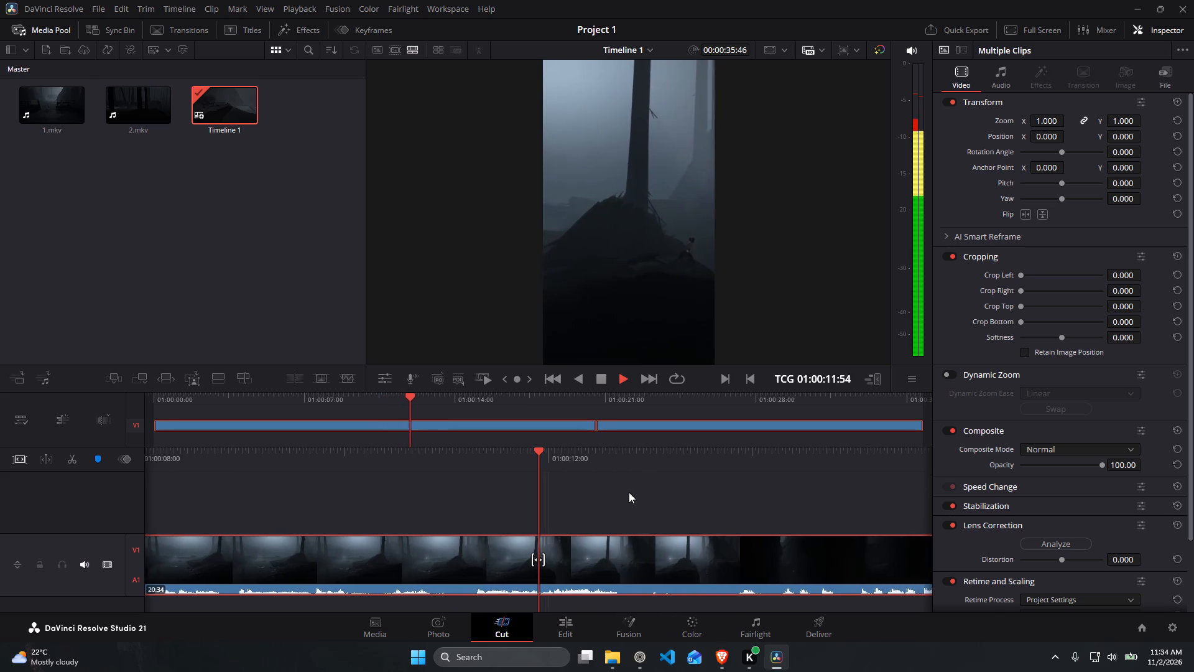
{"action": "key", "text": "space"}
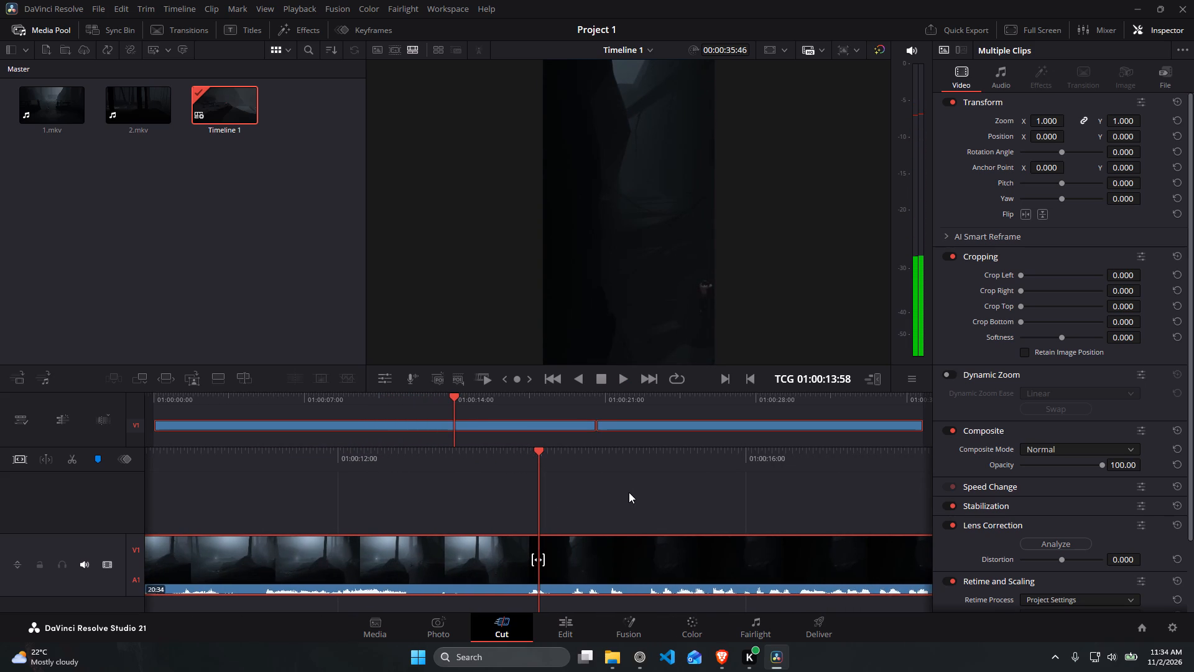
{"action": "key", "text": "space"}
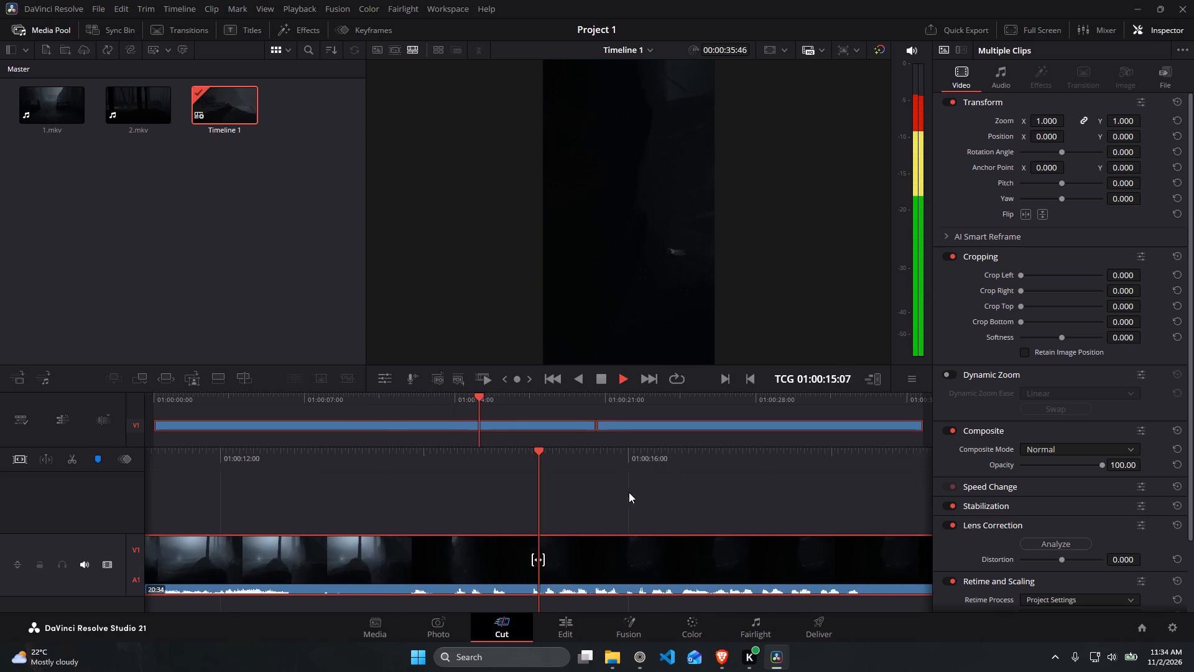
{"action": "key", "text": "space"}
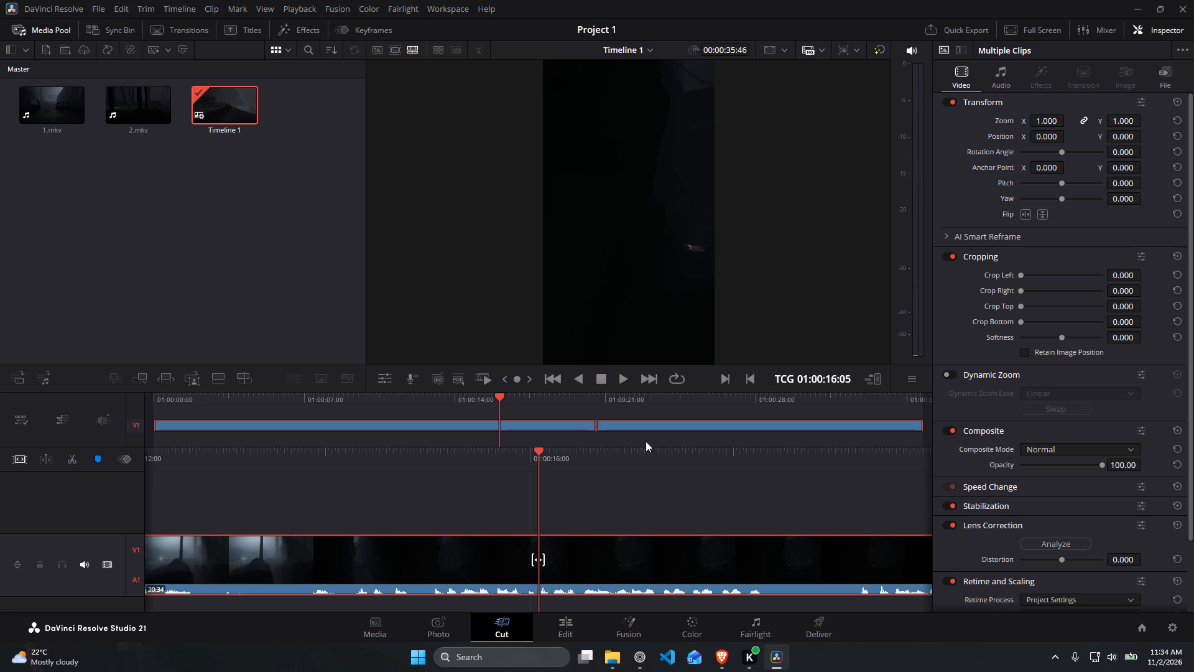
{"action": "left_click", "coordinate": [657, 426]}
Delete only the 2.mkv clip from Timeline 1, keeping the 1.mkv clip.
{"action": "key", "text": "Delete"}
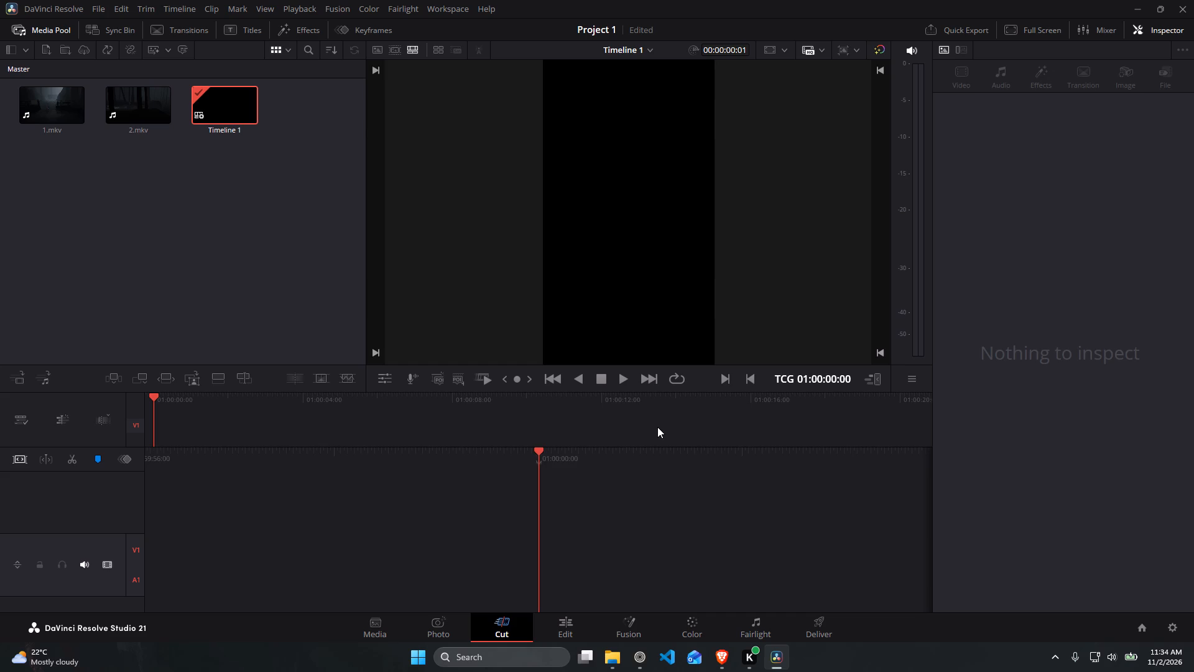
{"action": "key", "text": "ctrl+z"}
{"action": "left_click", "coordinate": [718, 428]}
{"action": "key", "text": "Delete"}
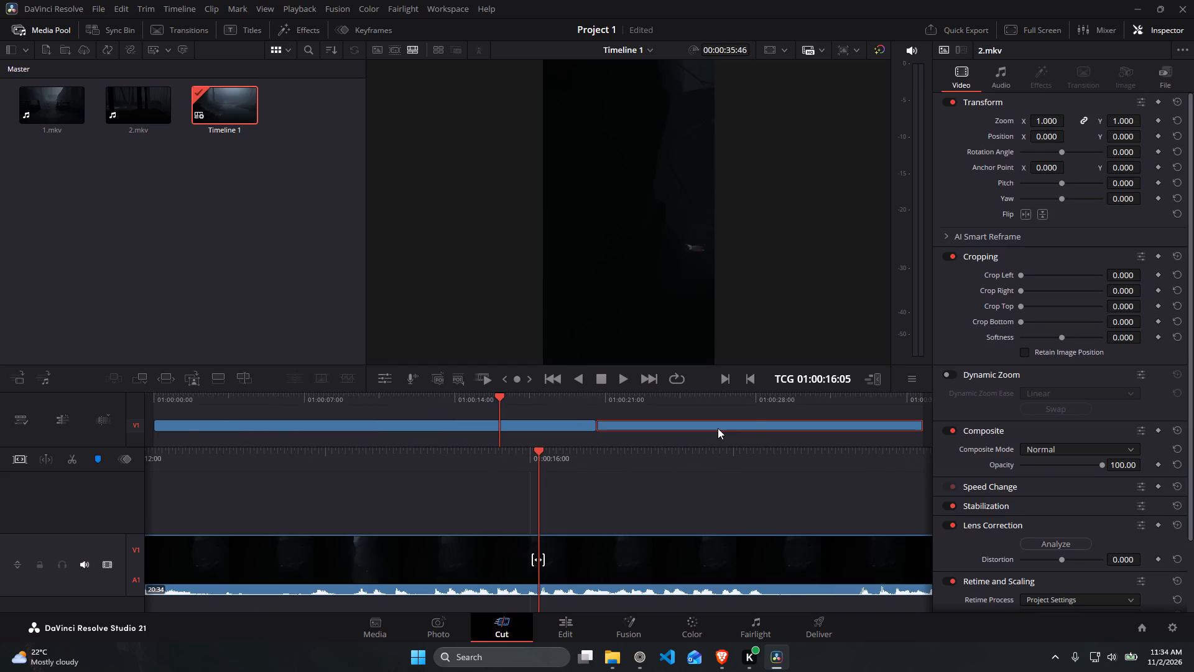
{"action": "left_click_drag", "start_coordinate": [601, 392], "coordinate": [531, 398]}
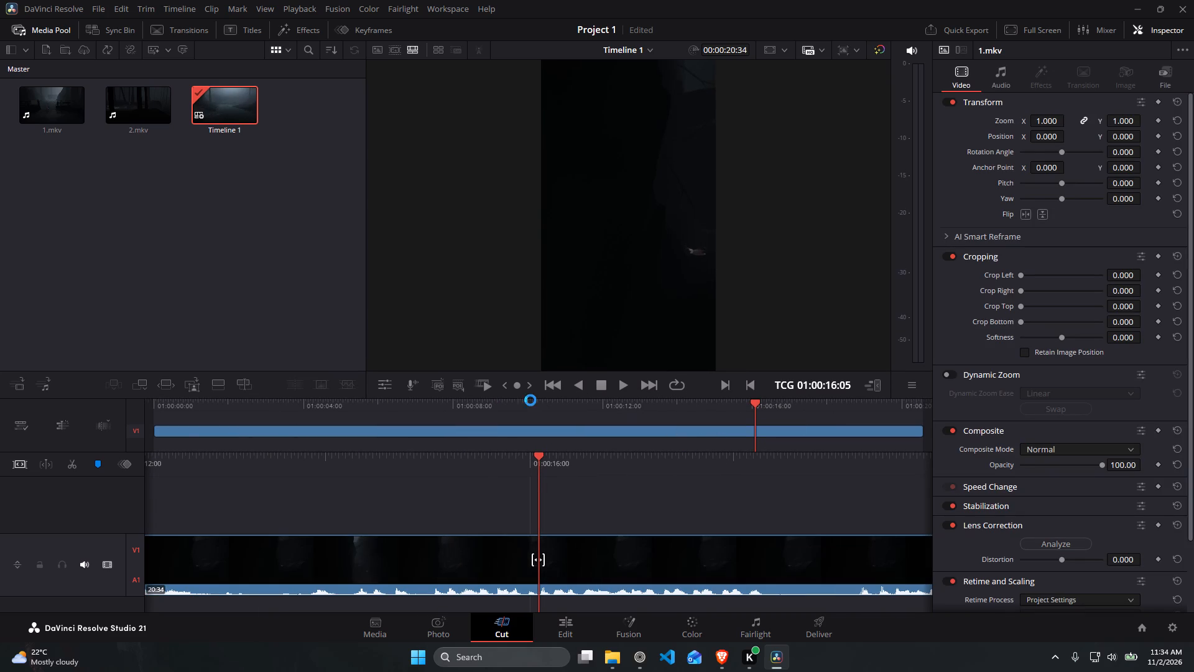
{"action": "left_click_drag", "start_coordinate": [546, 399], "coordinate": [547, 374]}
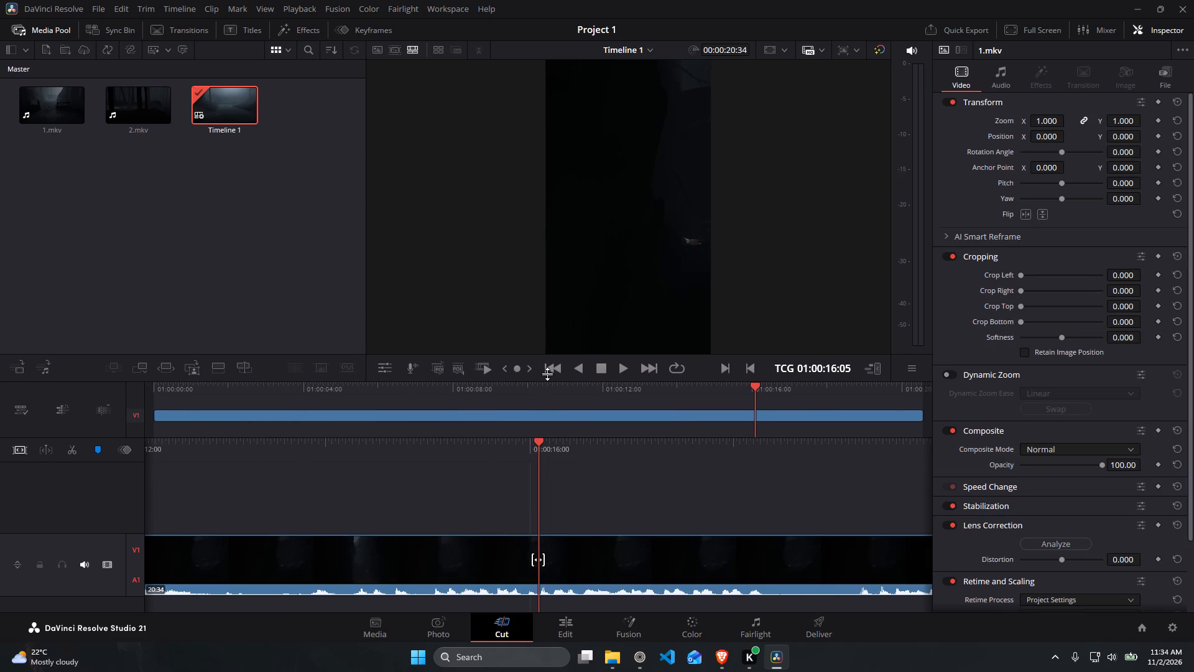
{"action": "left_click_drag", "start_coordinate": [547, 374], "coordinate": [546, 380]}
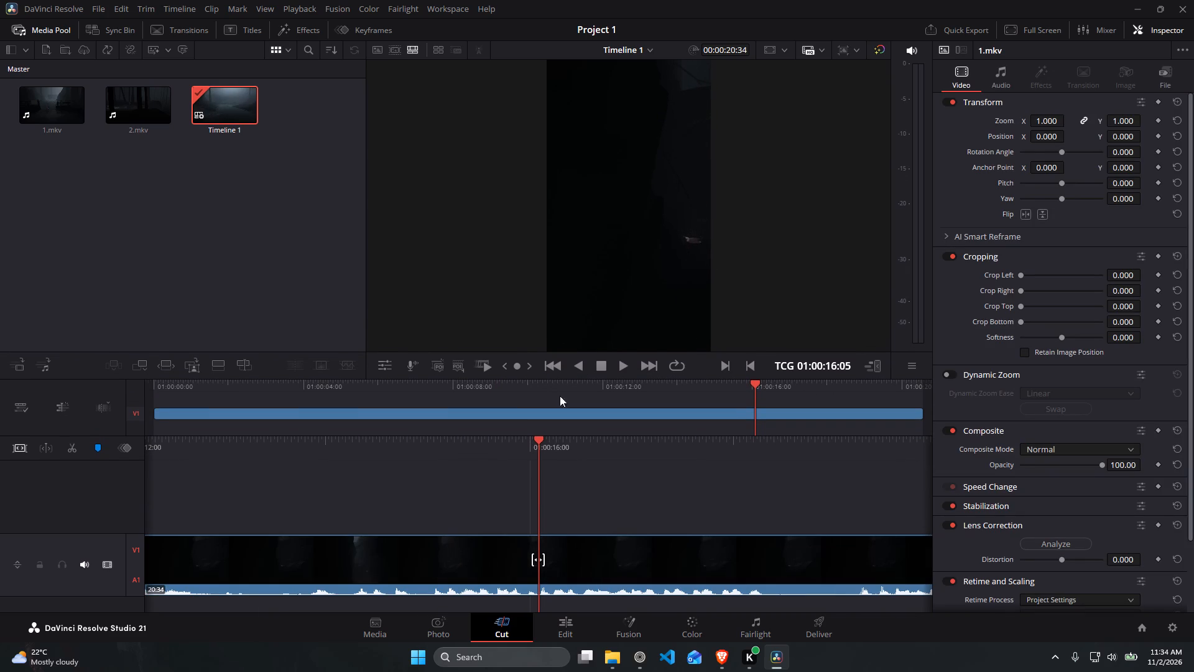
Switch to the Brave browser and open the TikTok website in a new tab.
{"action": "left_click", "coordinate": [729, 656]}
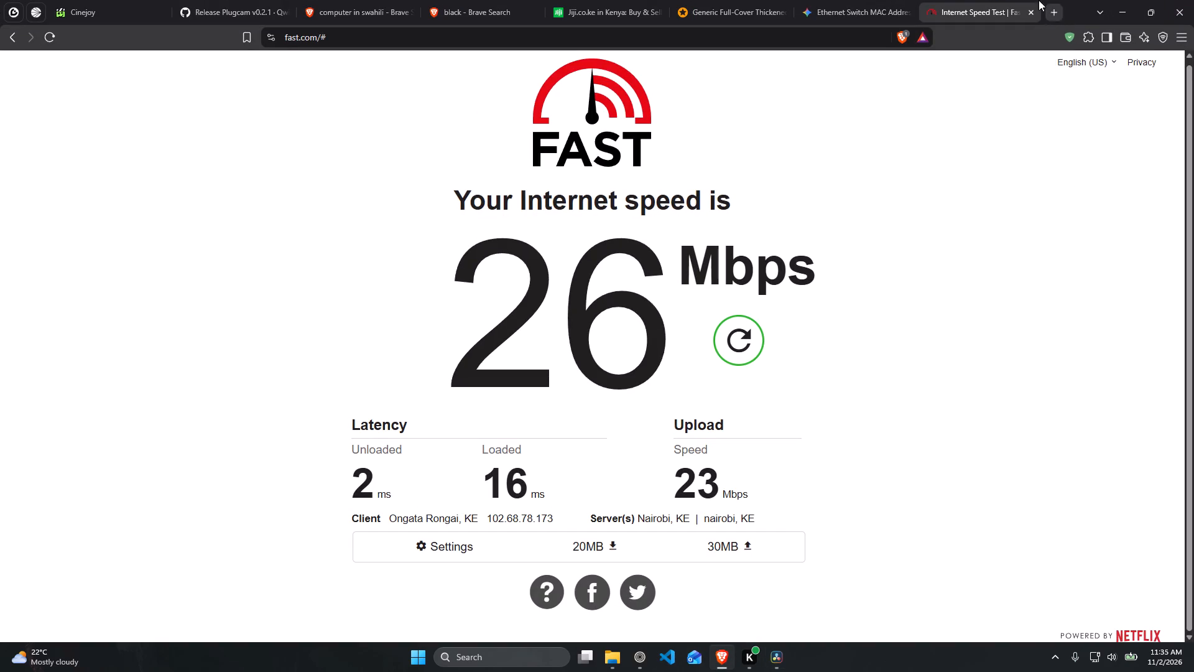
{"action": "left_click", "coordinate": [1053, 9]}
{"action": "type", "text": "tikt"}
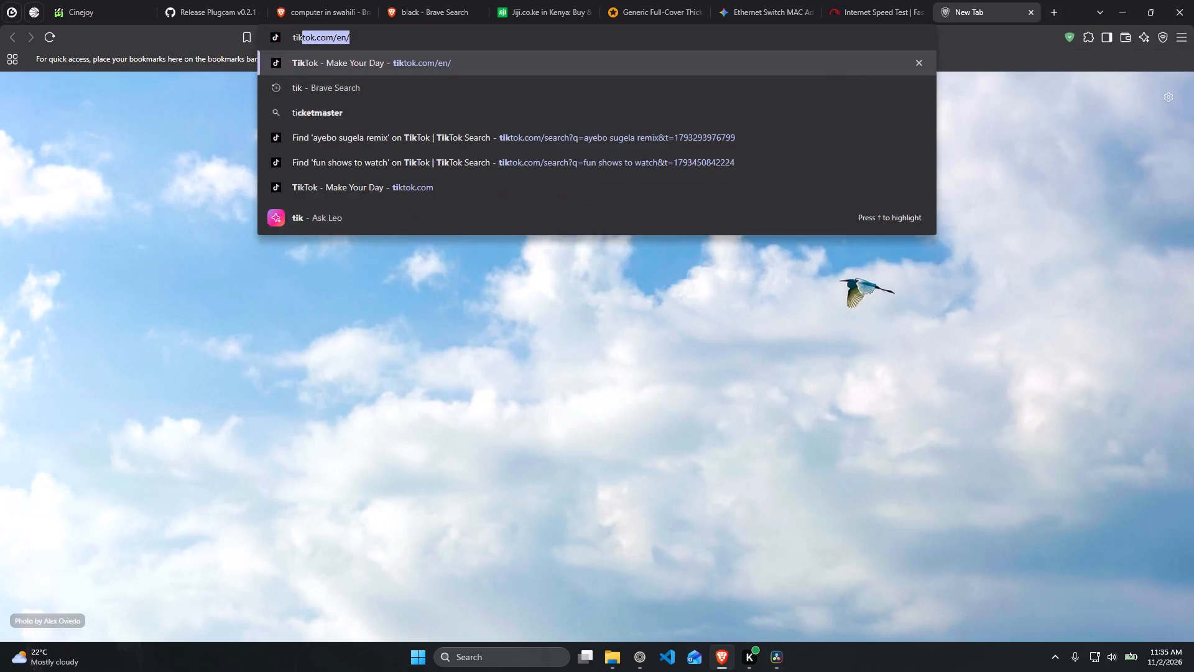
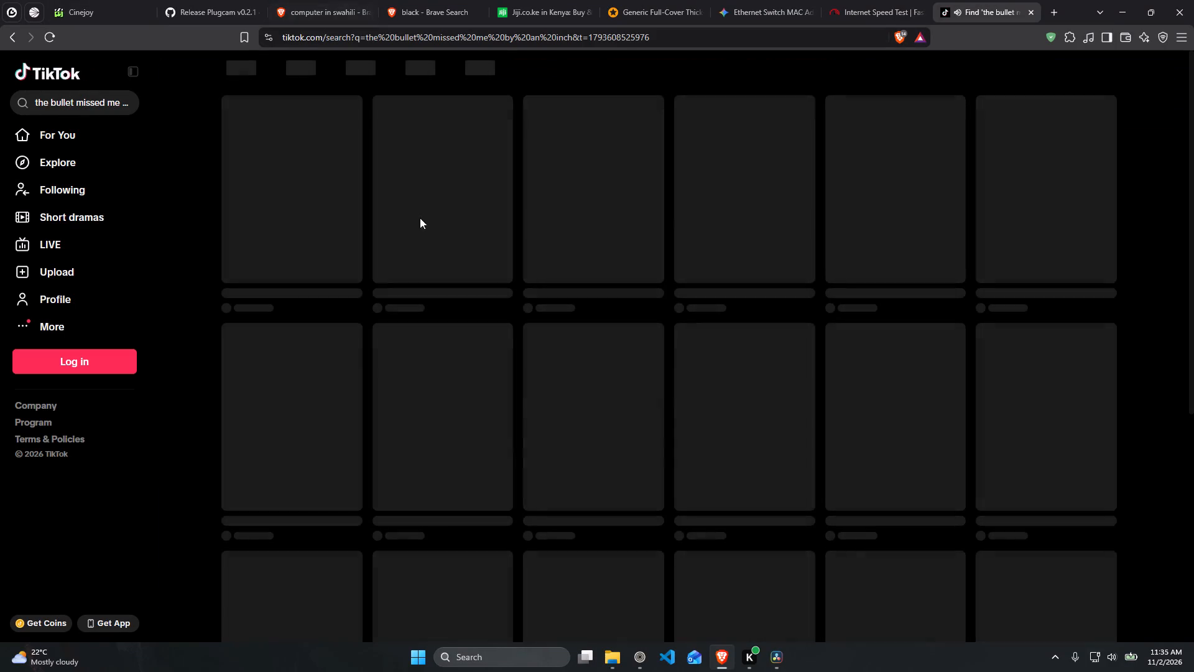
Preview the first three TikTok results for "the bullet missed me by an inch" and return to the results.
{"action": "left_click", "coordinate": [307, 202]}
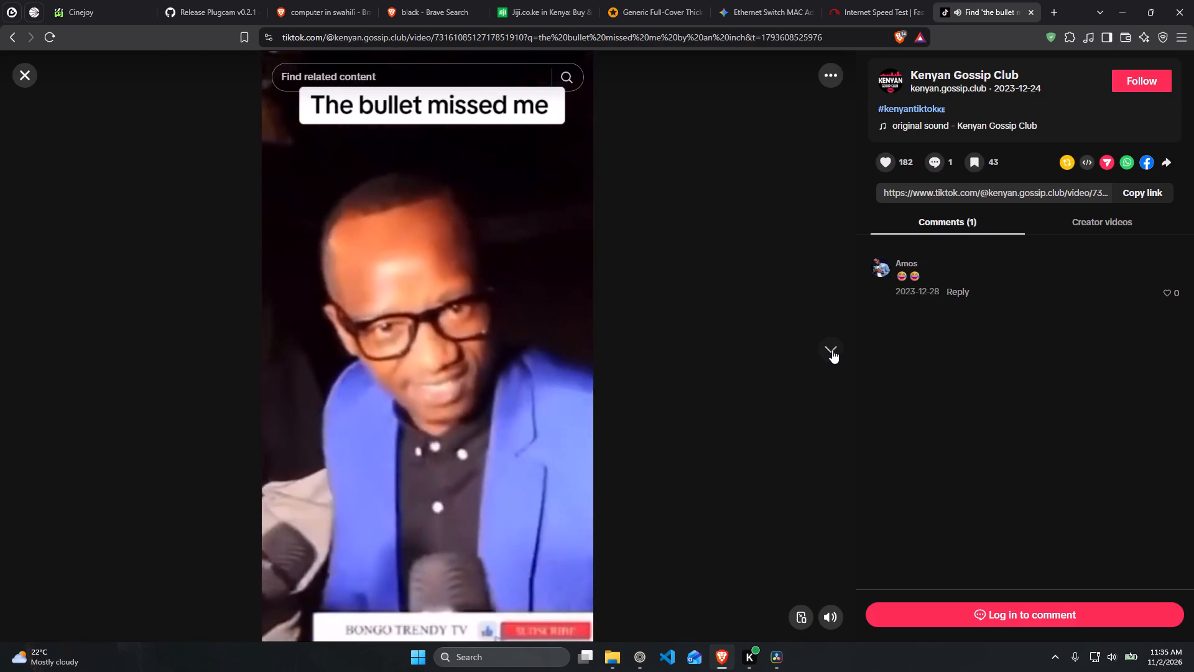
{"action": "left_click", "coordinate": [831, 345]}
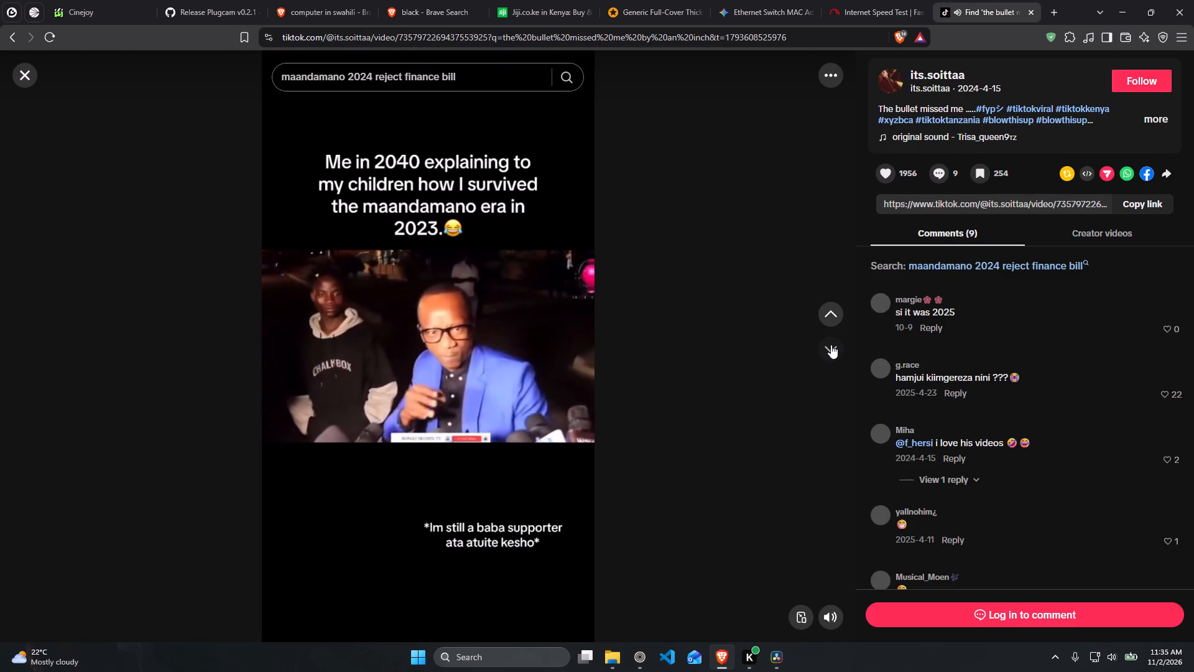
{"action": "left_click", "coordinate": [830, 342]}
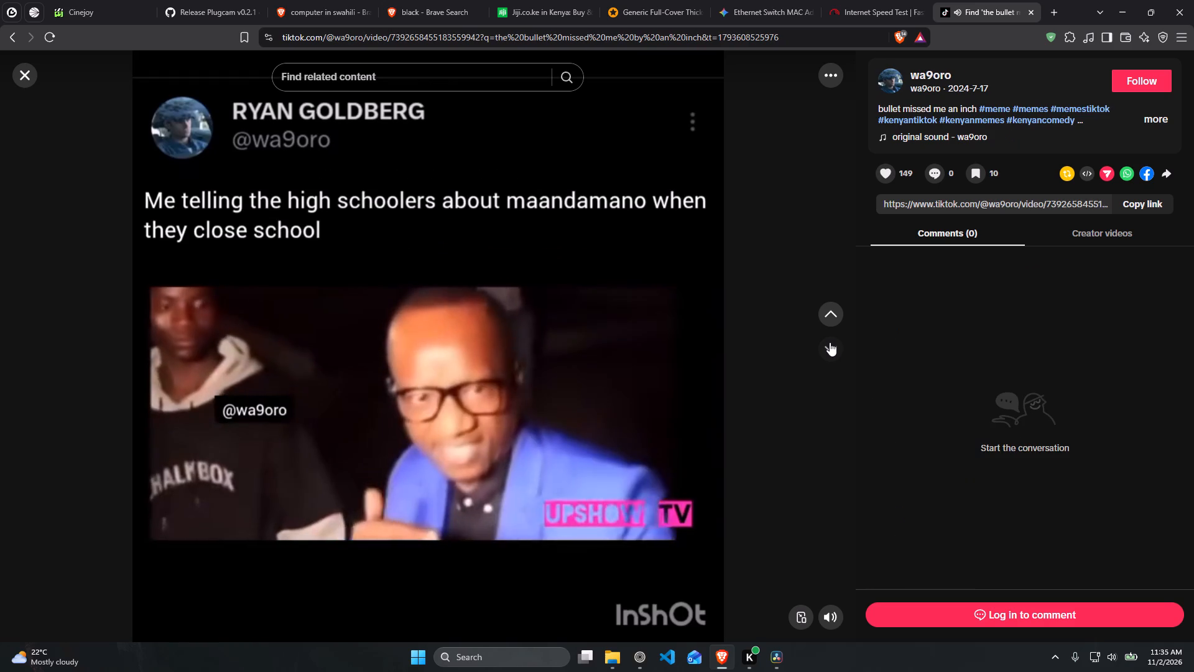
{"action": "left_click", "coordinate": [380, 69]}
{"action": "left_click", "coordinate": [389, 75]}
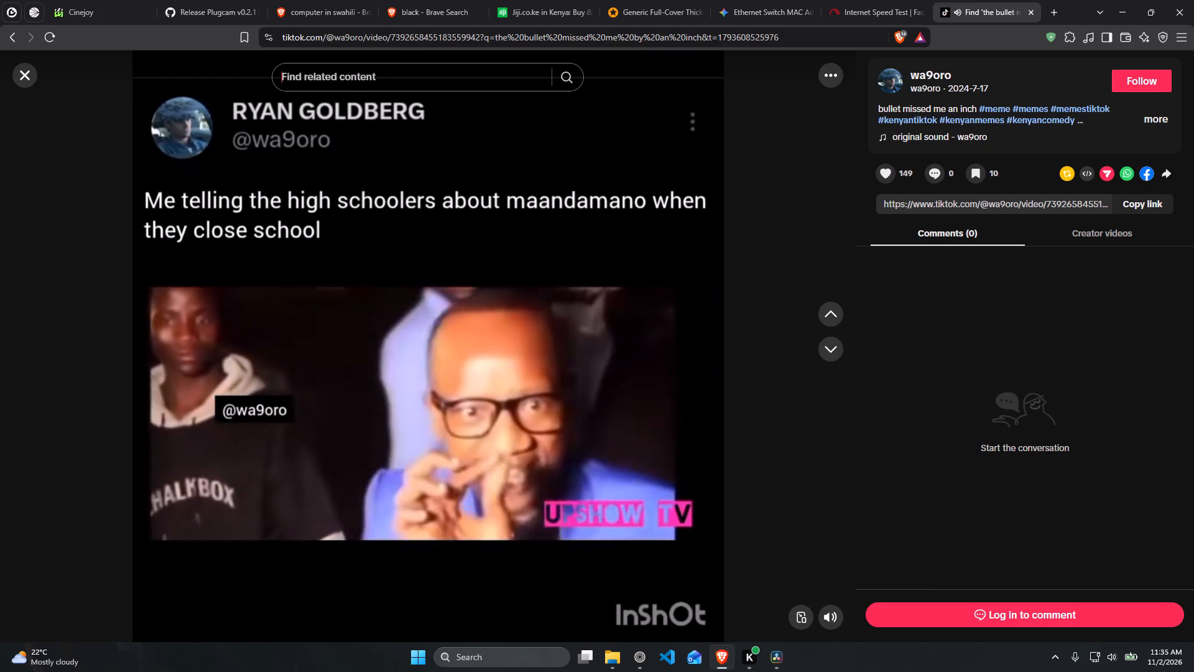
{"action": "left_click", "coordinate": [27, 74]}
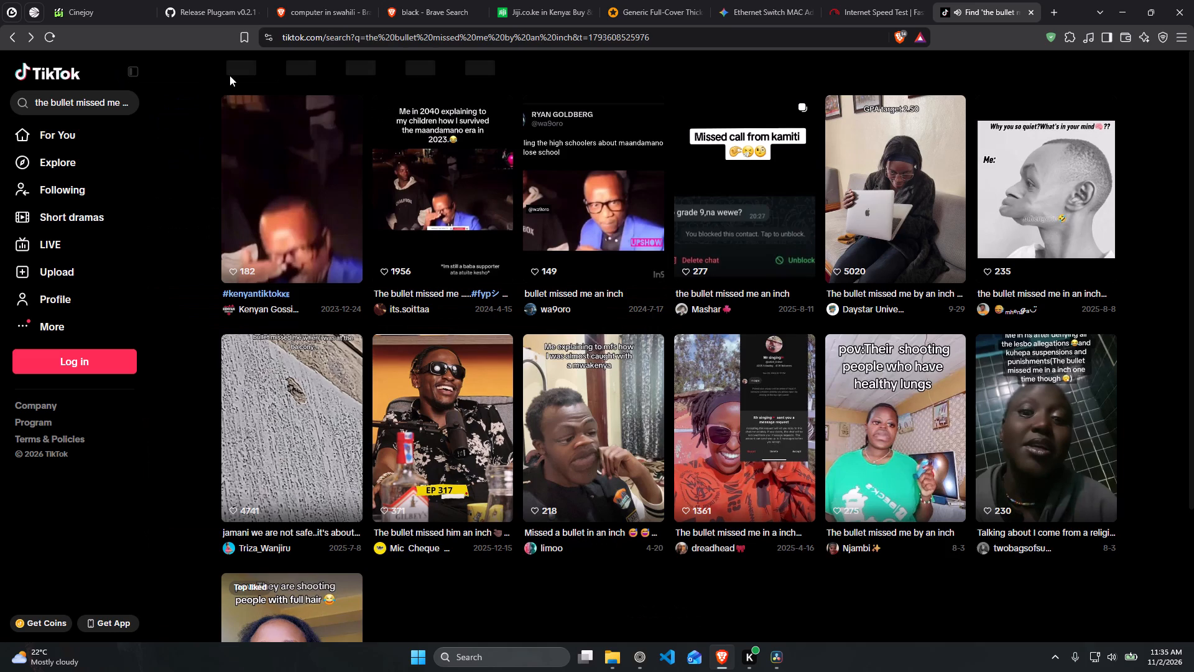
Search TikTok for "the bullet missed me by an inch original".
{"action": "left_click", "coordinate": [109, 100]}
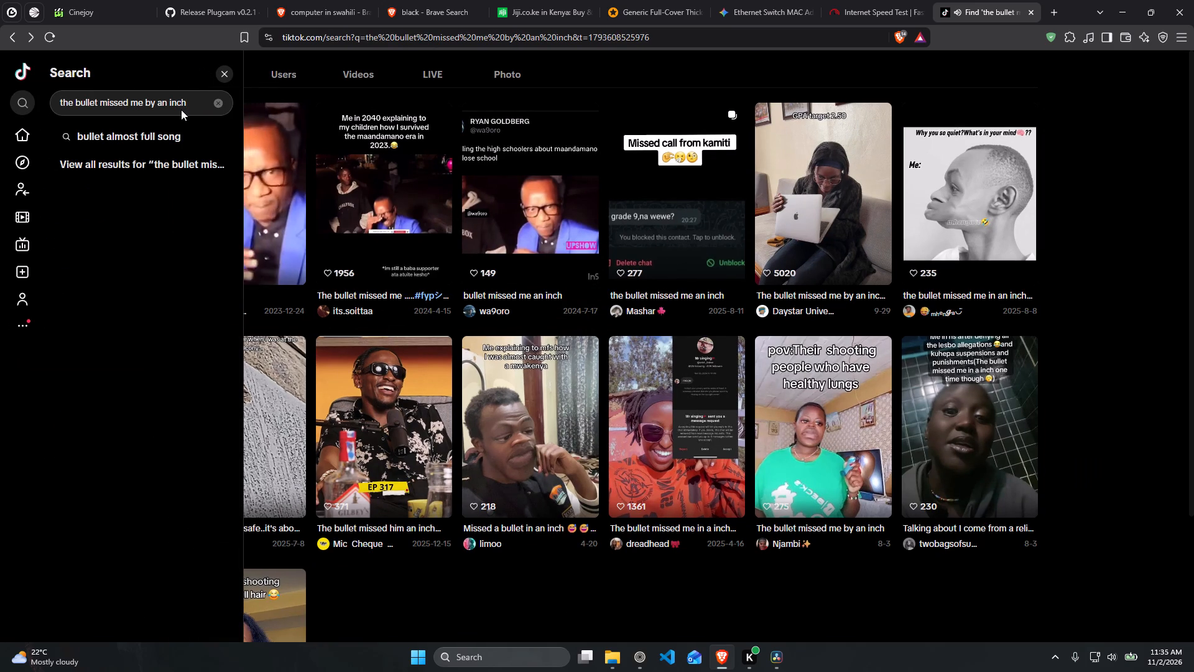
{"action": "key", "text": "space"}
{"action": "type", "text": "orign"}
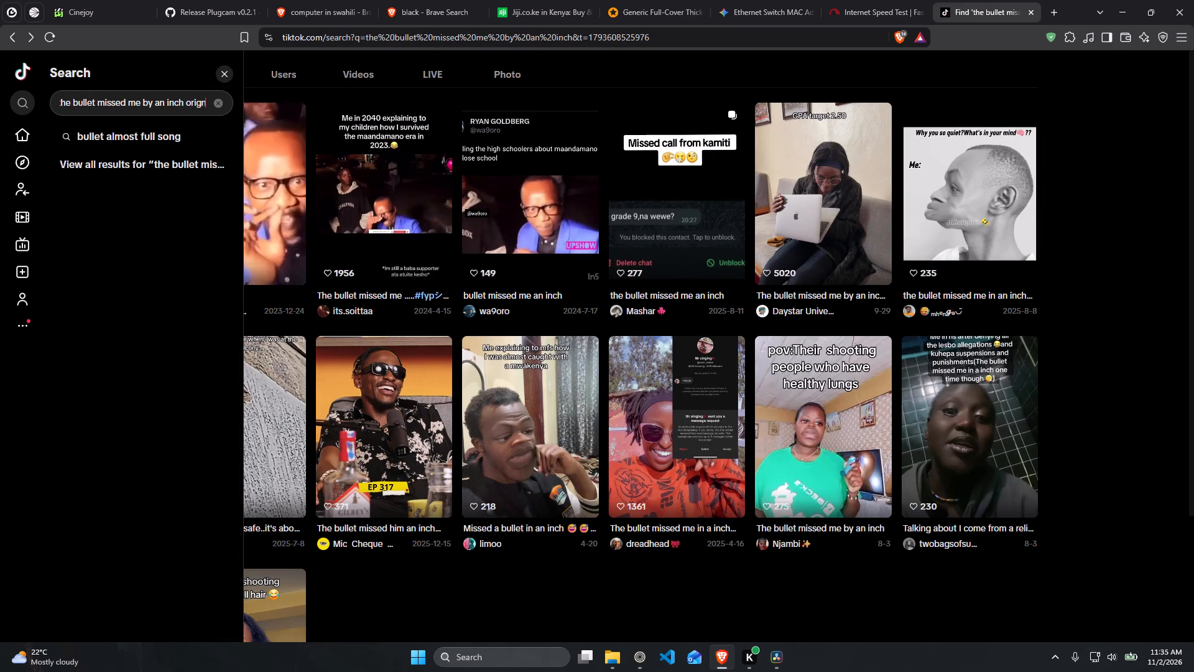
{"action": "key", "text": "BackSpace"}
{"action": "type", "text": "inal"}
{"action": "key", "text": "Return"}
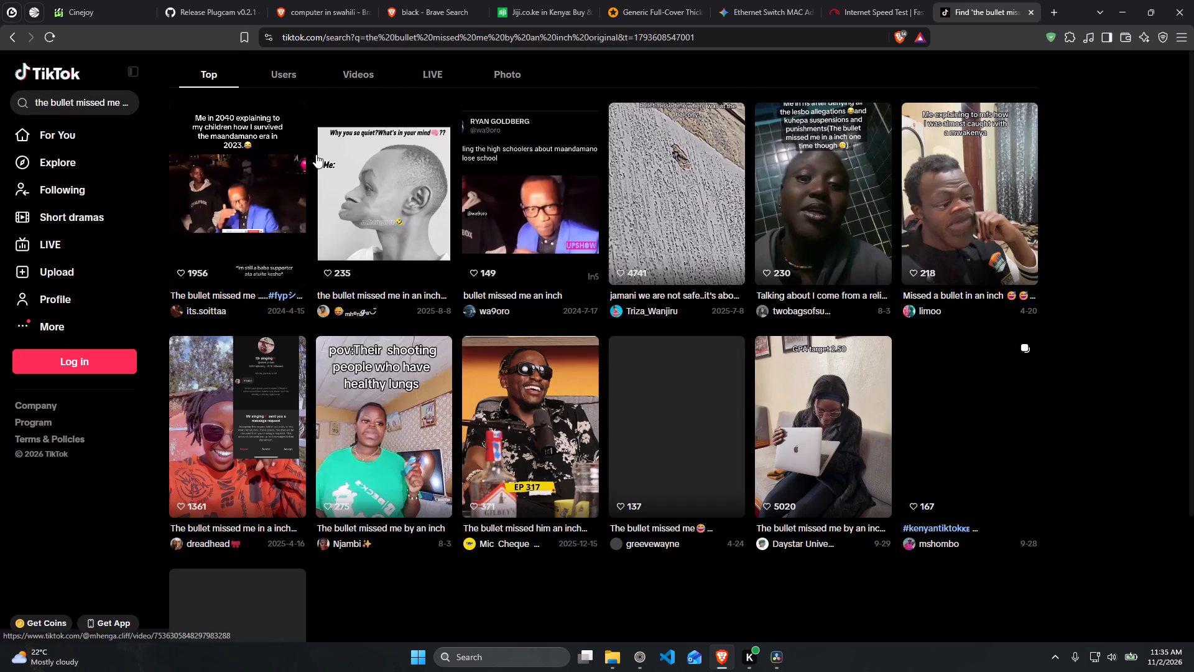
Play the video captioned "Me in 2040 explaining to my children" with its sound on and copy its link.
{"action": "left_click", "coordinate": [249, 201]}
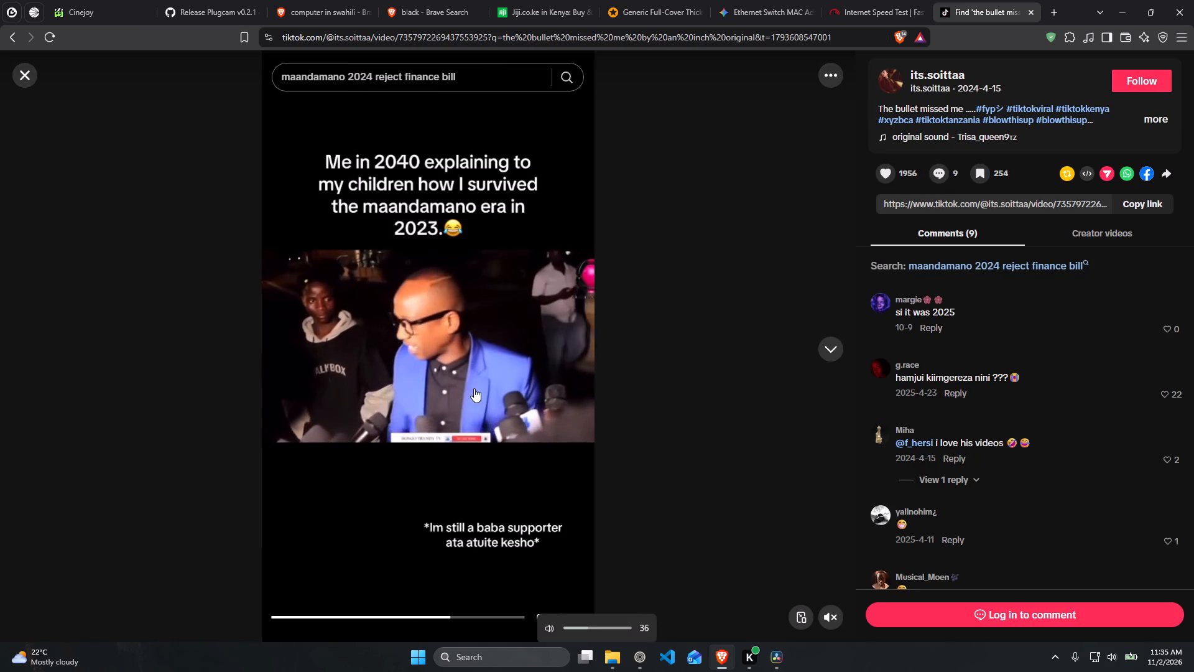
{"action": "left_click", "coordinate": [440, 383]}
{"action": "left_click", "coordinate": [486, 366]}
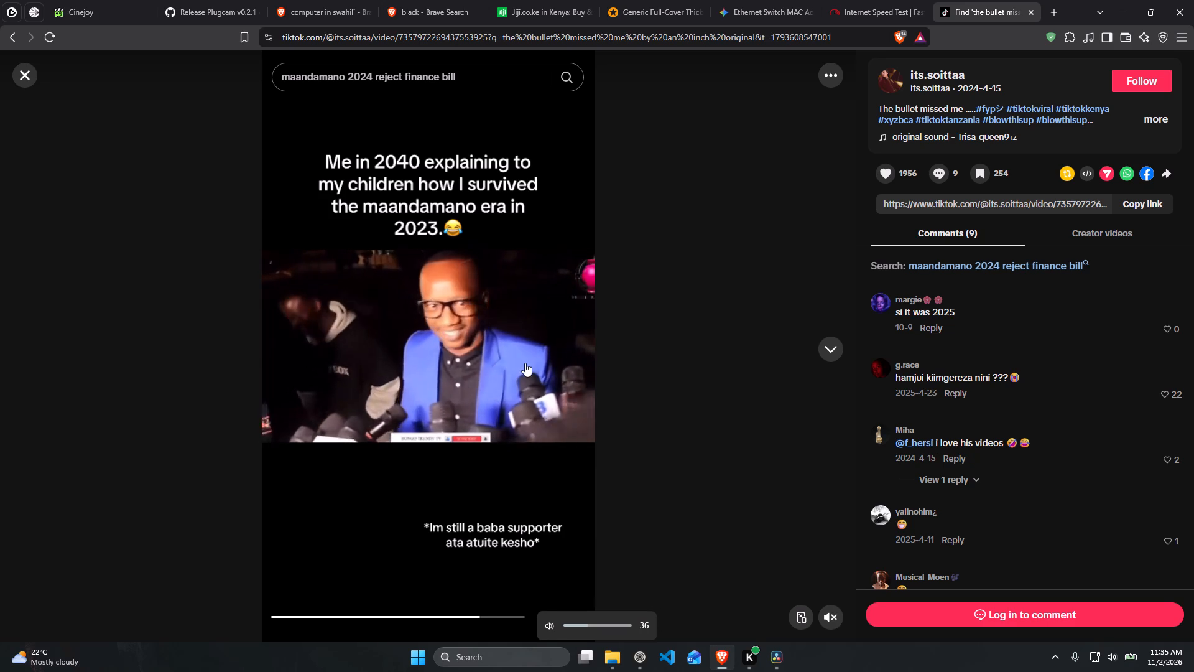
{"action": "left_click", "coordinate": [507, 380]}
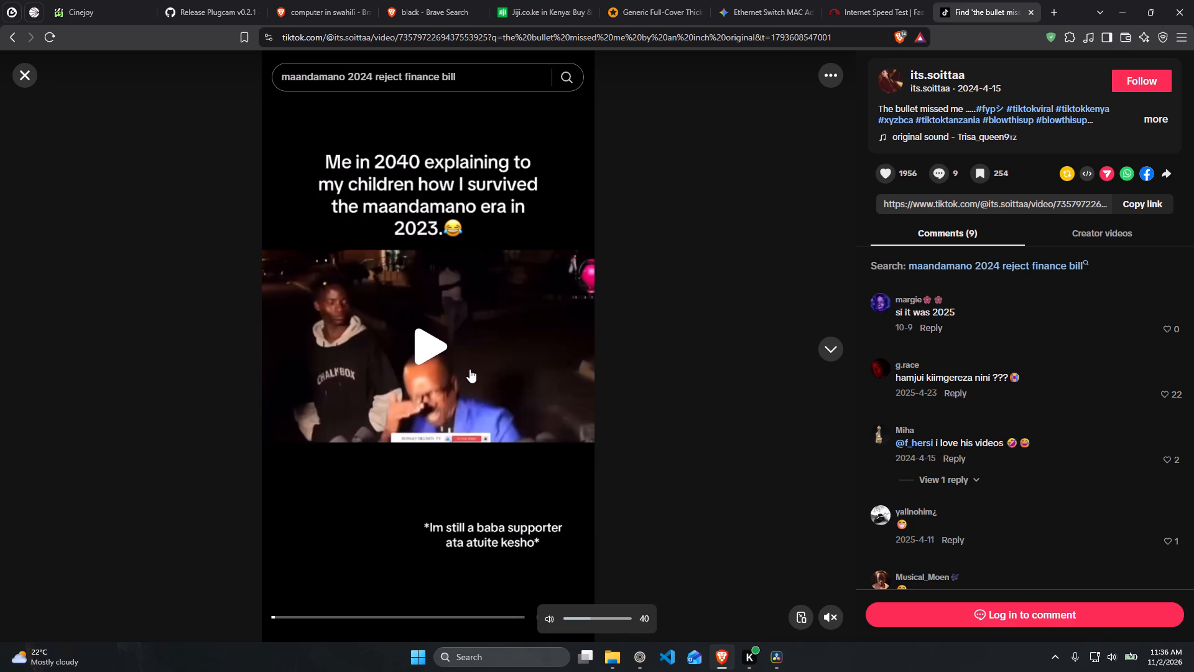
{"action": "left_click", "coordinate": [466, 368]}
{"action": "left_click", "coordinate": [834, 621]}
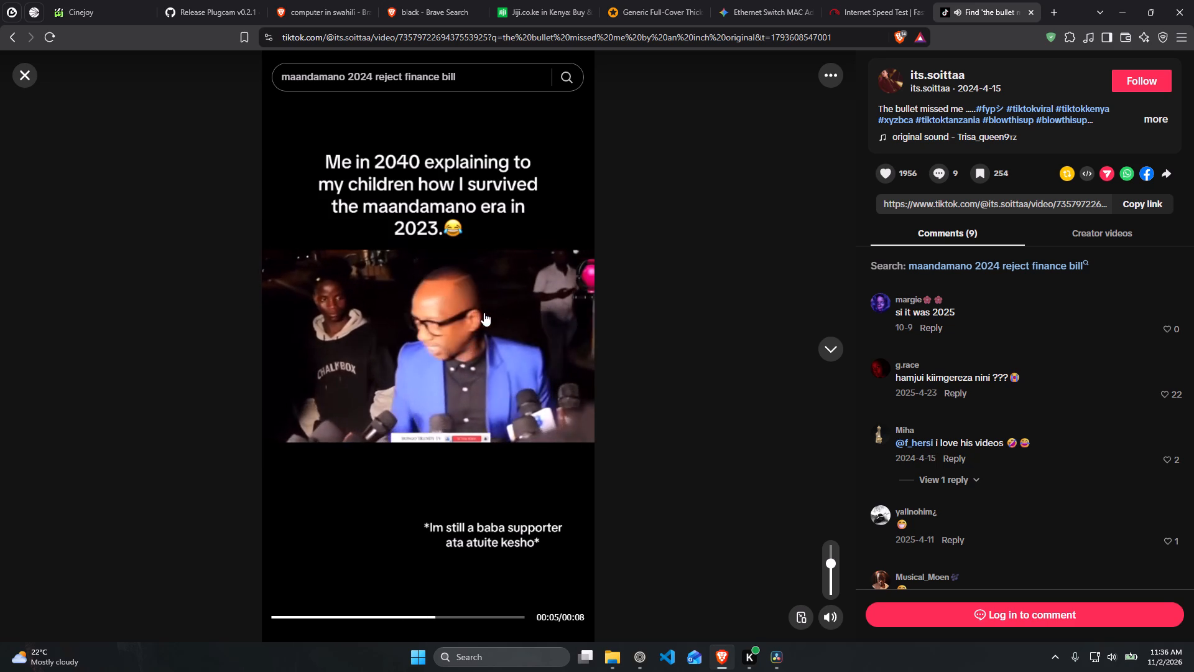
{"action": "left_click", "coordinate": [1132, 203]}
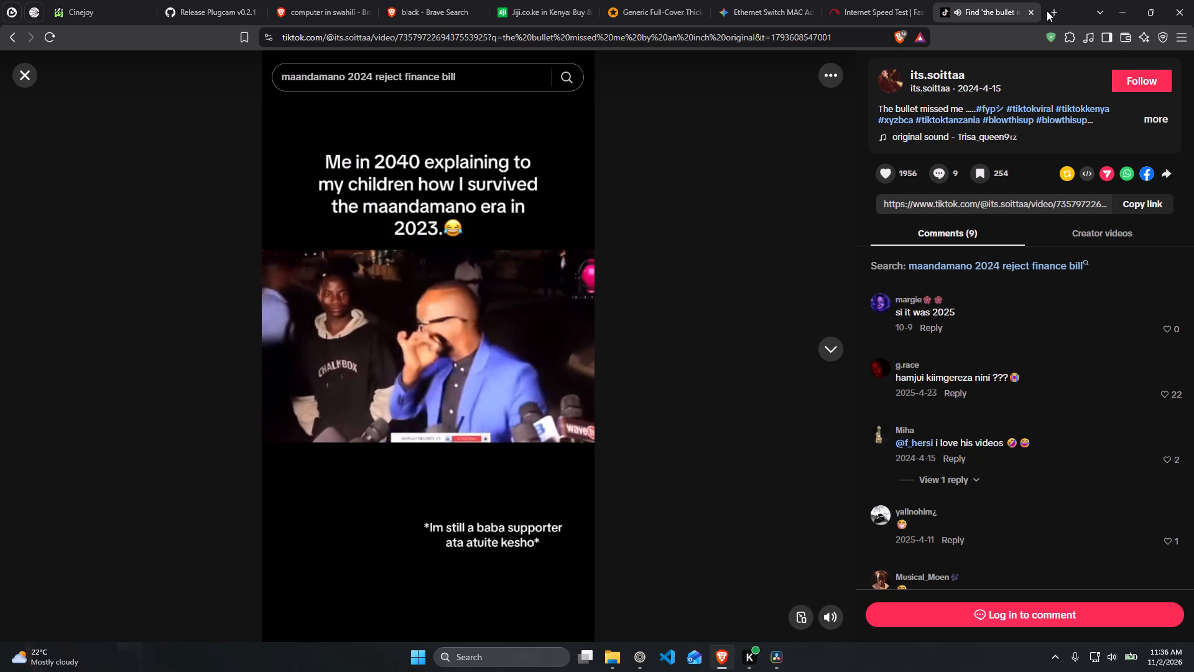
Search for snaptik in a new tab, pause the TikTok video, and open the SnapTik downloader site.
{"action": "left_click", "coordinate": [1047, 11]}
{"action": "left_click", "coordinate": [599, 189]}
{"action": "type", "text": "sn"}
{"action": "type", "text": "aptik"}
{"action": "key", "text": "Return"}
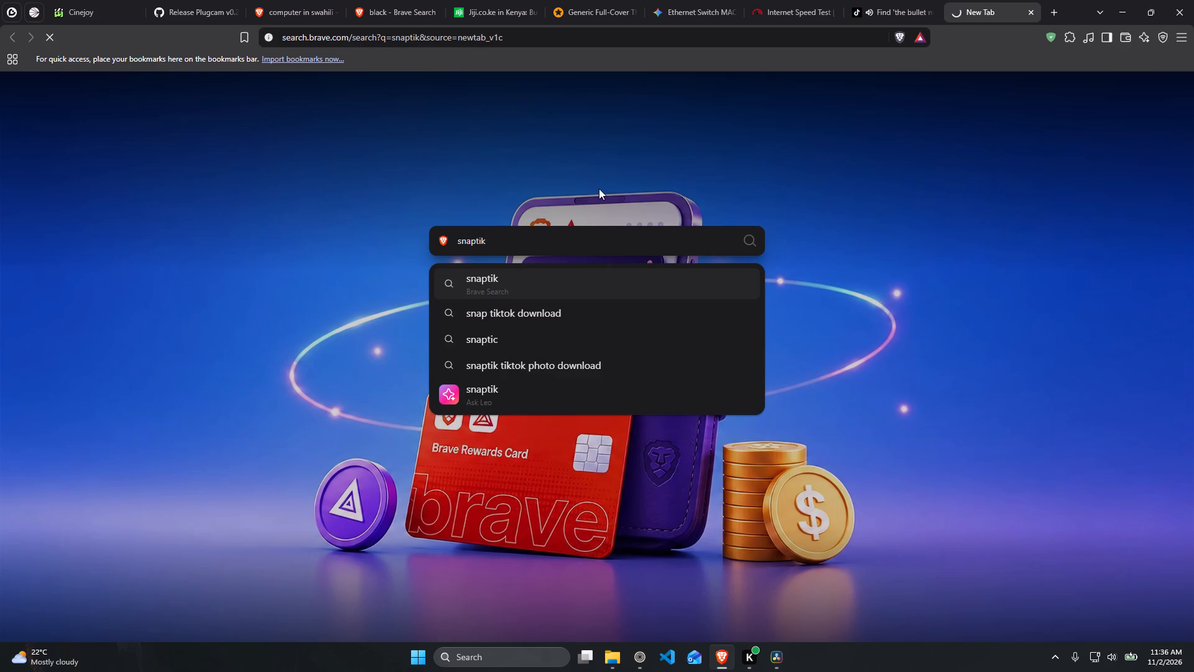
{"action": "left_click", "coordinate": [884, 0]}
{"action": "left_click", "coordinate": [387, 304]}
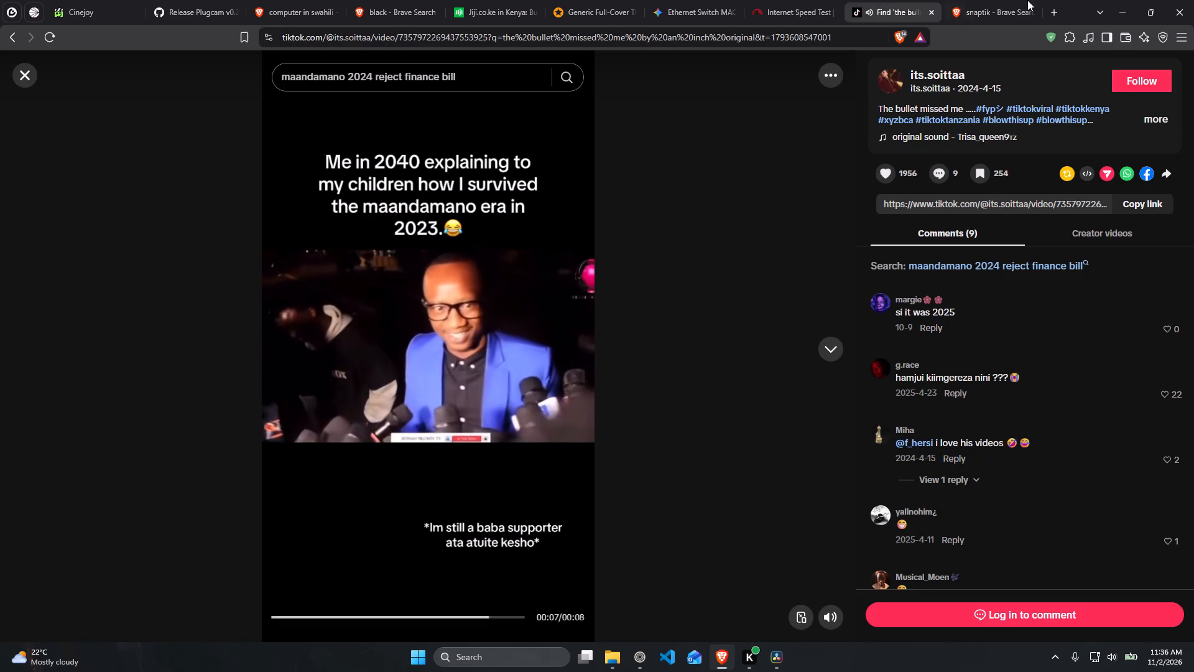
{"action": "left_click", "coordinate": [1020, 0]}
{"action": "left_click", "coordinate": [218, 179]}
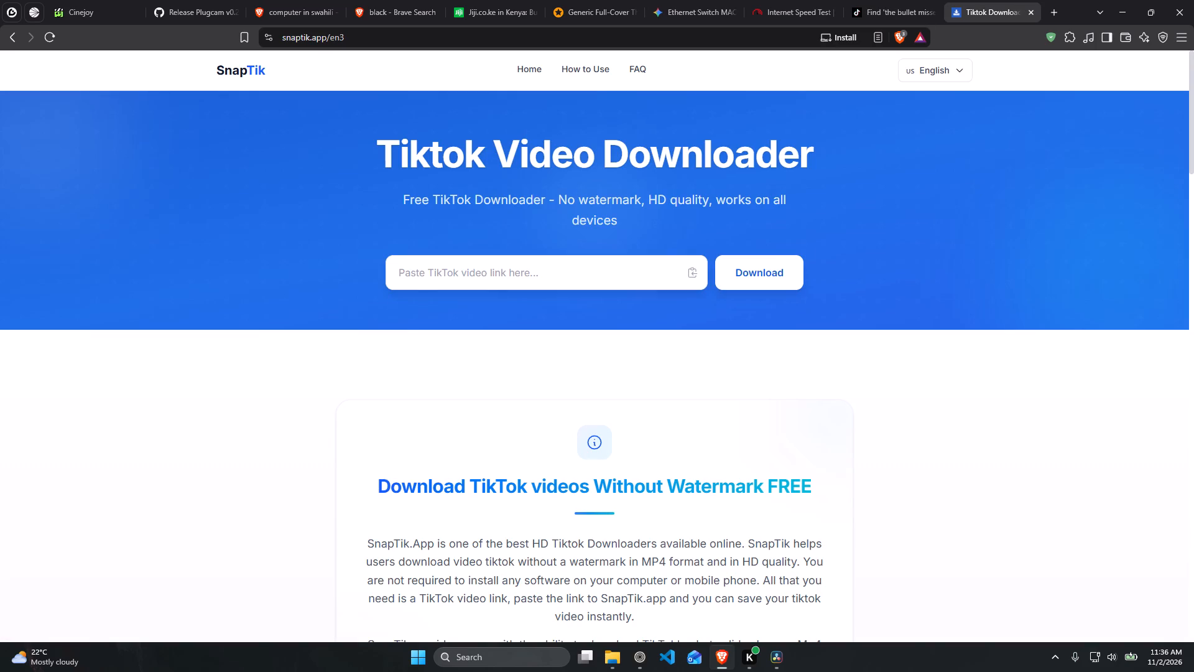
Paste the copied TikTok link into SnapTik and request the standard download without watermark.
{"action": "left_click", "coordinate": [644, 269]}
{"action": "key", "text": "ctrl+v"}
{"action": "left_click", "coordinate": [778, 273]}
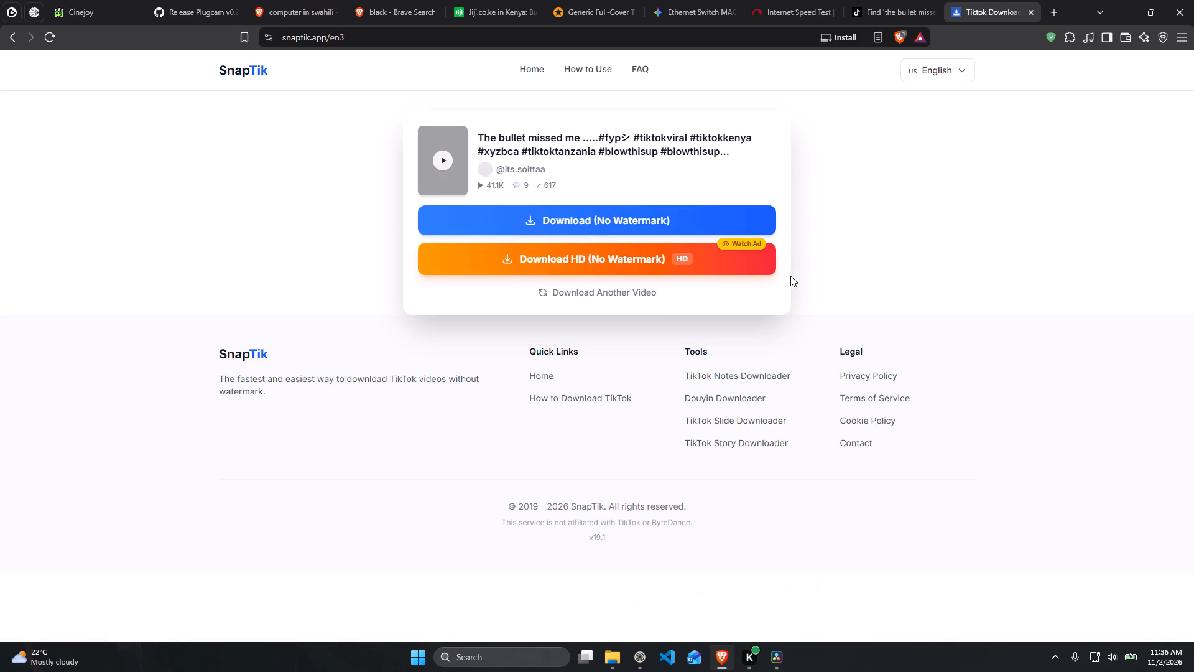
{"action": "left_click", "coordinate": [616, 221]}
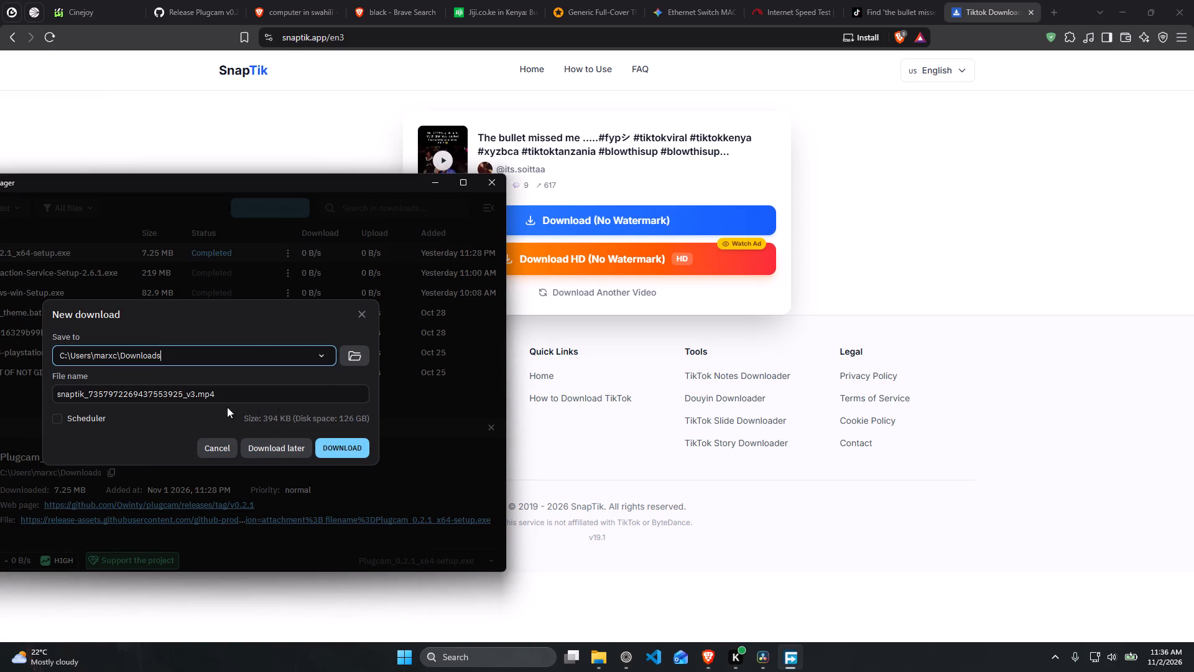
Name the downloaded file bullet.mp4 and start the download into the Downloads folder.
{"action": "left_click", "coordinate": [196, 394]}
{"action": "key", "text": "BackSpace"}
{"action": "key", "text": "BackSpace"}
{"action": "key", "text": "BackSpace"}
{"action": "key", "text": "BackSpace"}
{"action": "key", "text": "BackSpace"}
{"action": "key", "text": "BackSpace"}
{"action": "key", "text": "BackSpace"}
{"action": "key", "text": "BackSpace"}
{"action": "key", "text": "BackSpace"}
{"action": "key", "text": "BackSpace"}
{"action": "key", "text": "BackSpace"}
{"action": "key", "text": "BackSpace"}
{"action": "key", "text": "BackSpace"}
{"action": "key", "text": "BackSpace"}
{"action": "key", "text": "BackSpace"}
{"action": "key", "text": "BackSpace"}
{"action": "key", "text": "BackSpace"}
{"action": "key", "text": "BackSpace"}
{"action": "key", "text": "BackSpace"}
{"action": "key", "text": "BackSpace"}
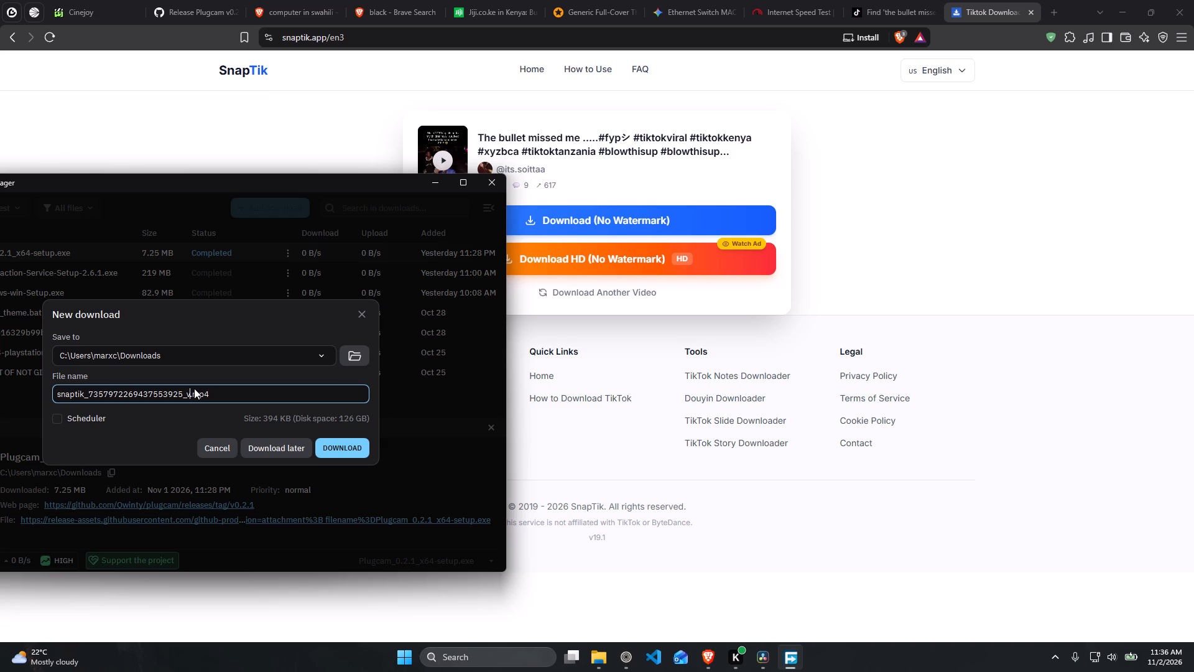
{"action": "type", "text": "but"}
{"action": "key", "text": "BackSpace"}
{"action": "type", "text": "llet"}
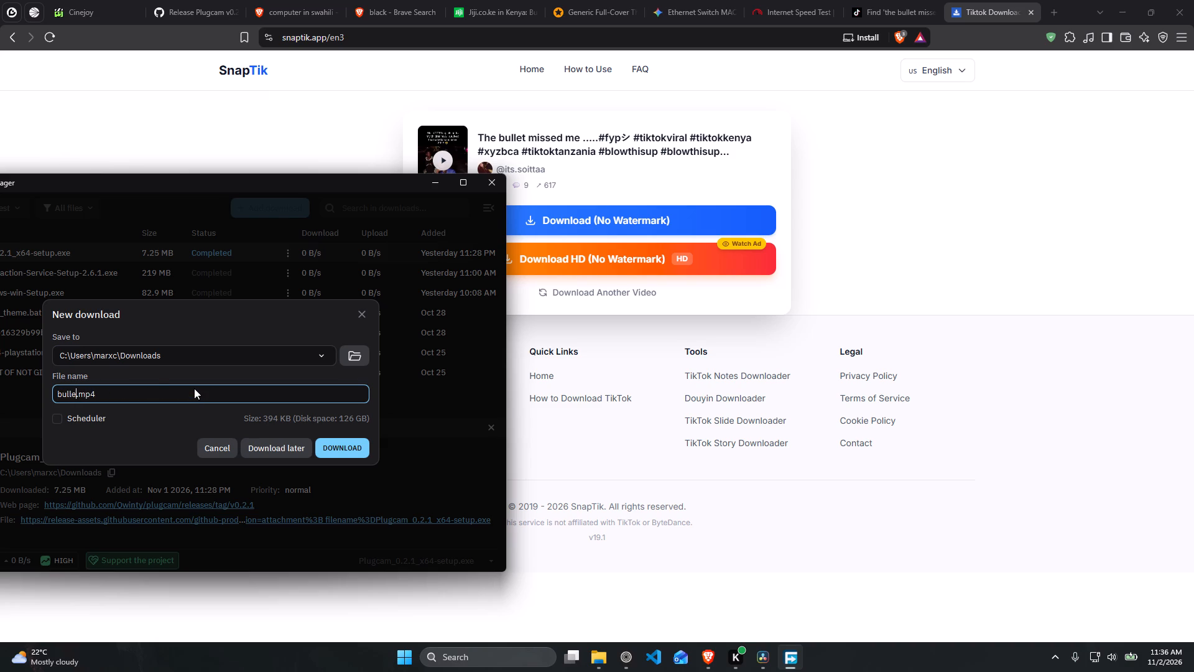
{"action": "key", "text": "Return"}
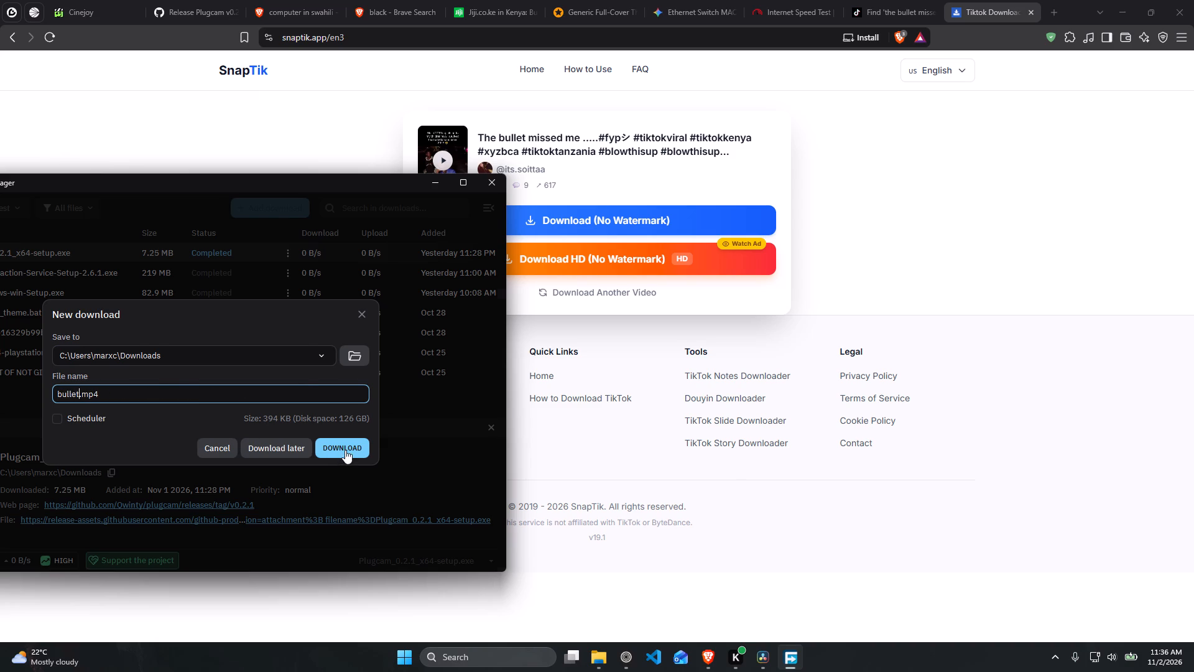
{"action": "left_click", "coordinate": [345, 450]}
{"action": "left_click", "coordinate": [428, 185]}
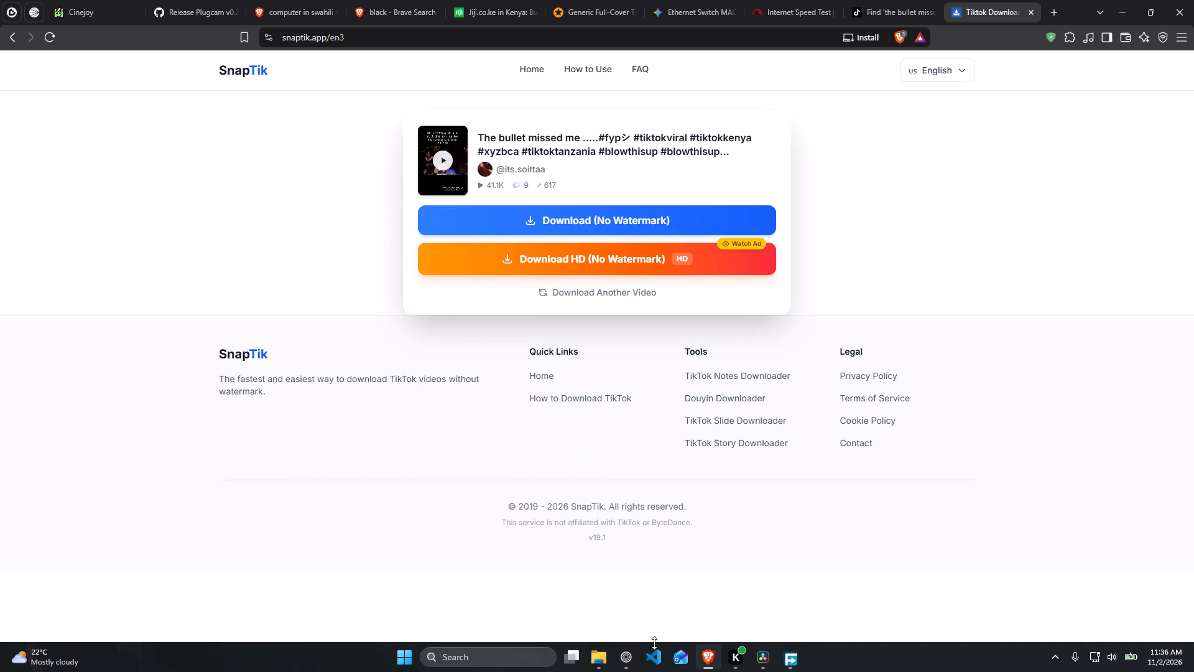
Open the Downloads folder in File Explorer and import the bullet video into the DaVinci Resolve media pool.
{"action": "left_click", "coordinate": [603, 659]}
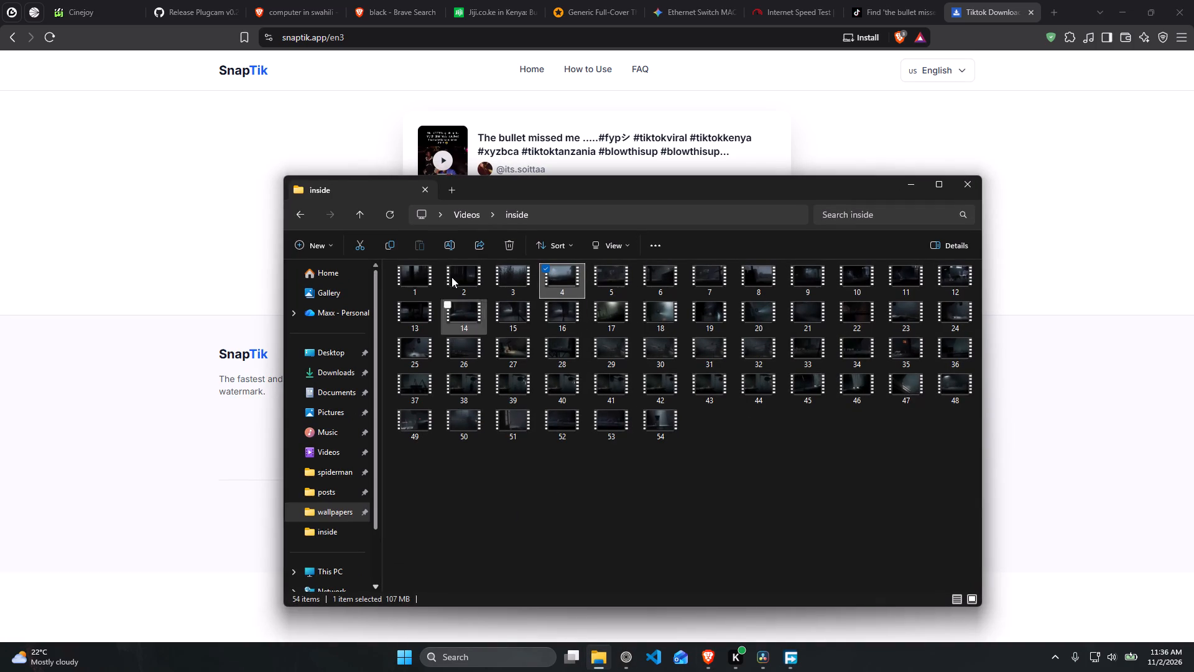
{"action": "left_click", "coordinate": [439, 200]}
{"action": "left_click", "coordinate": [450, 190]}
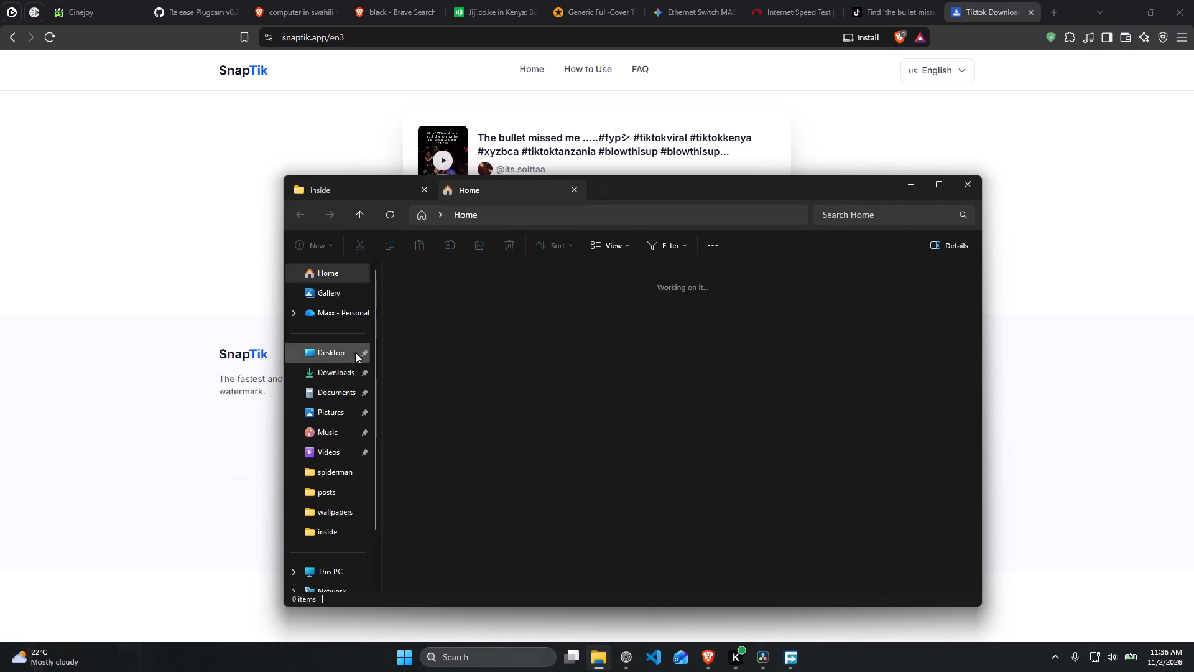
{"action": "left_click", "coordinate": [347, 367]}
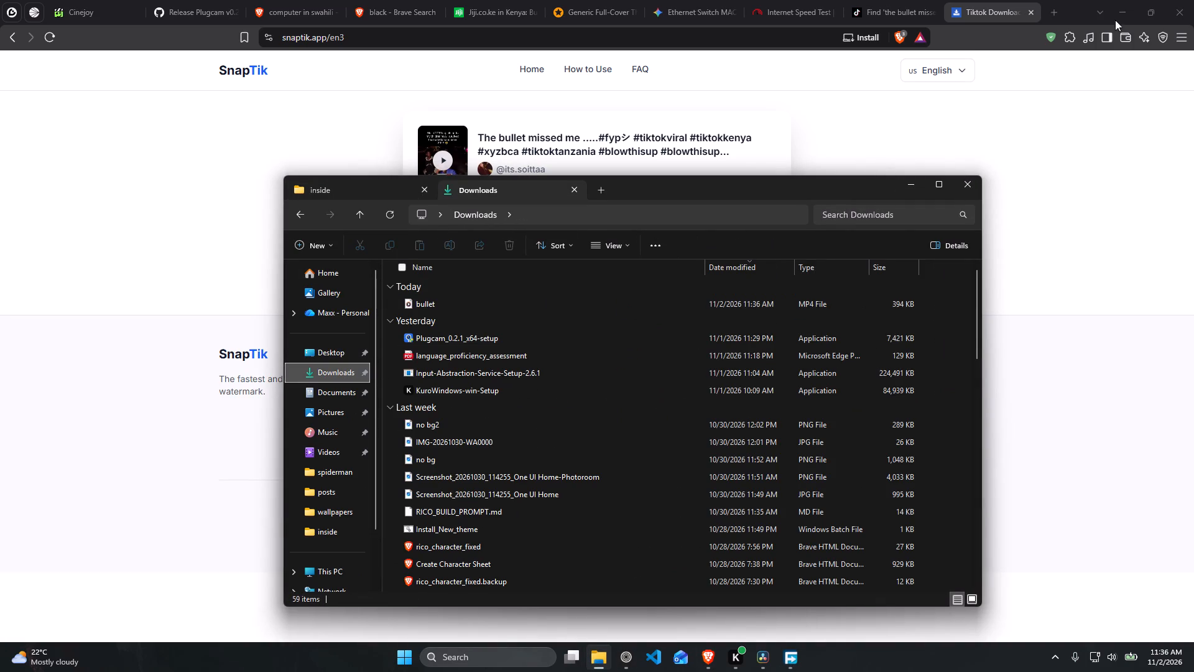
{"action": "left_click", "coordinate": [1121, 0]}
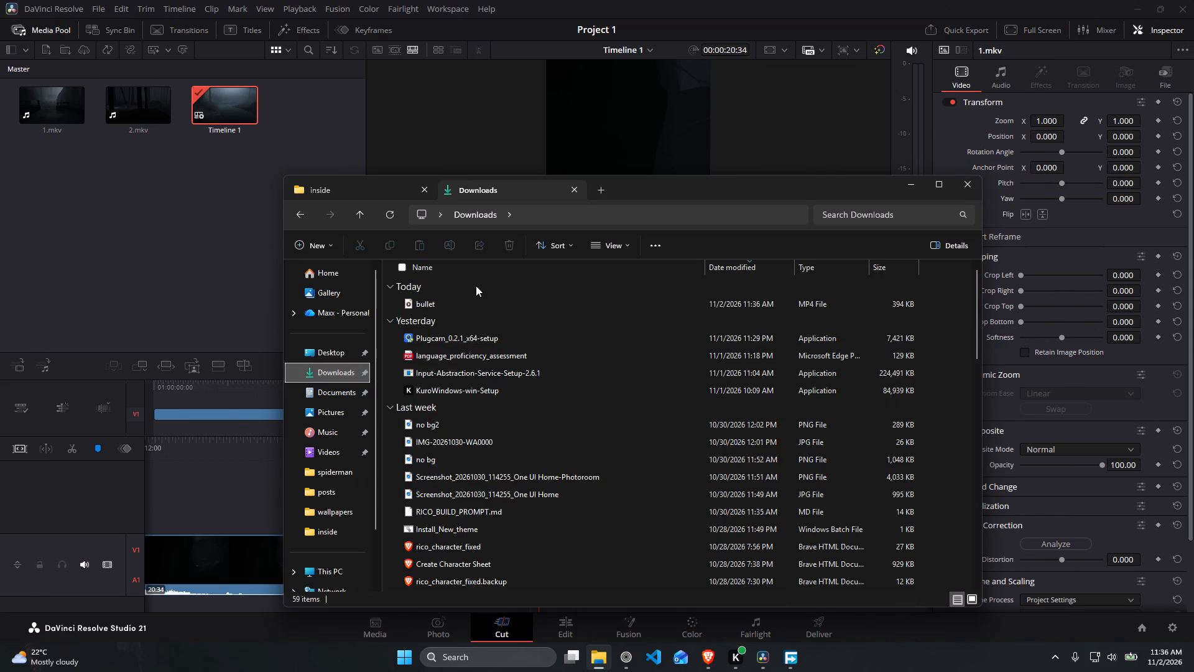
{"action": "left_click_drag", "start_coordinate": [423, 304], "coordinate": [48, 259]}
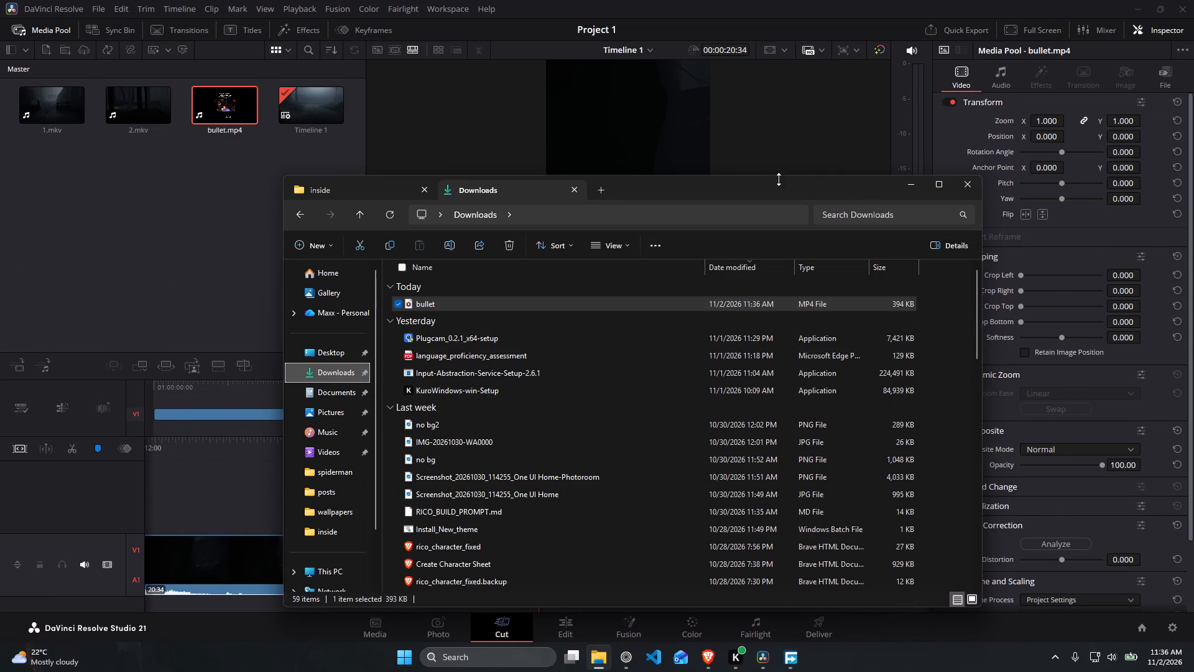
{"action": "left_click", "coordinate": [914, 190]}
Add bullet.mp4 to Timeline 1 and place it on track V1 directly after the 1.mkv clip.
{"action": "left_click_drag", "start_coordinate": [221, 107], "coordinate": [448, 176]}
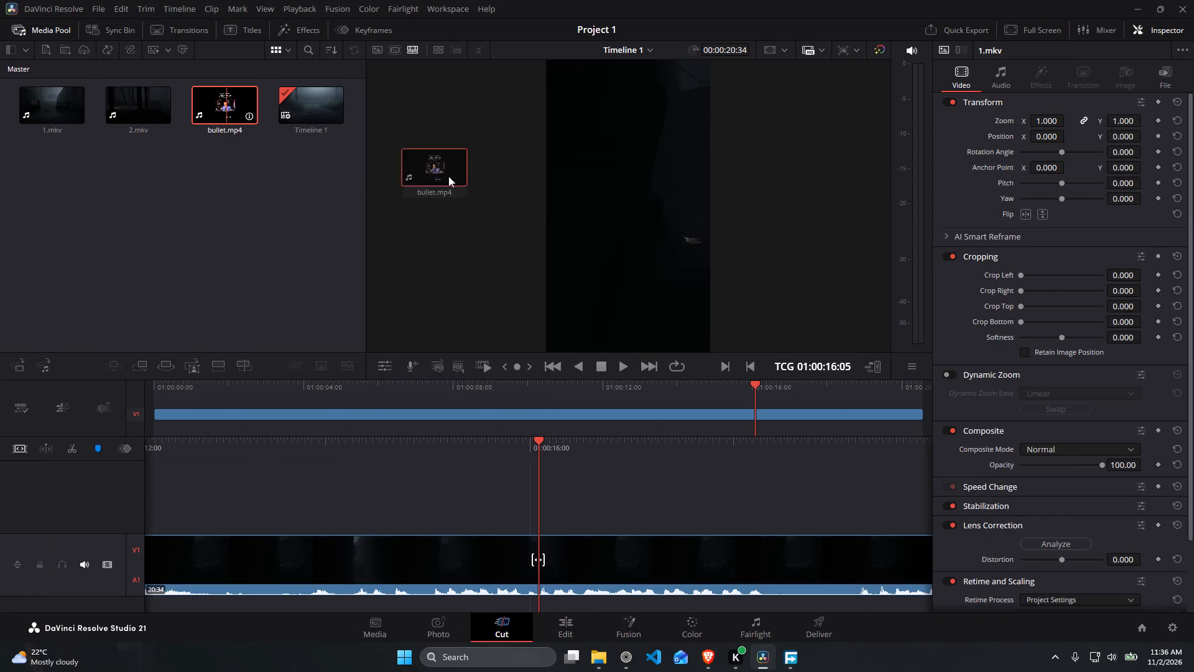
{"action": "left_click_drag", "start_coordinate": [448, 176], "coordinate": [835, 398]}
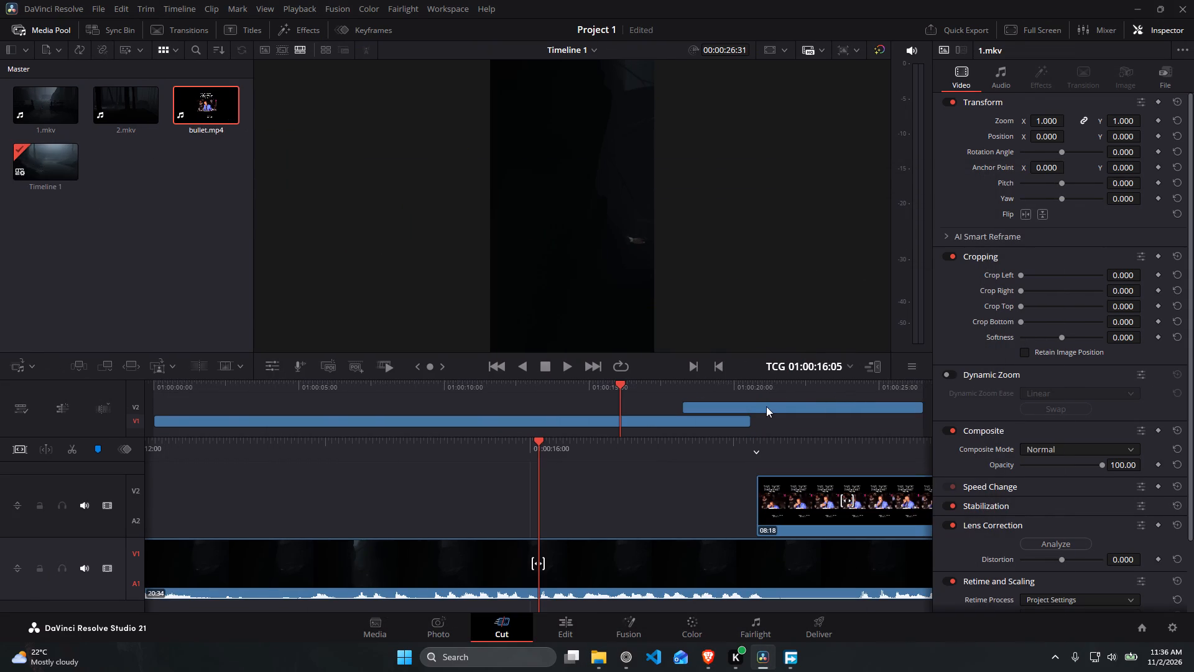
{"action": "left_click_drag", "start_coordinate": [766, 407], "coordinate": [755, 418]}
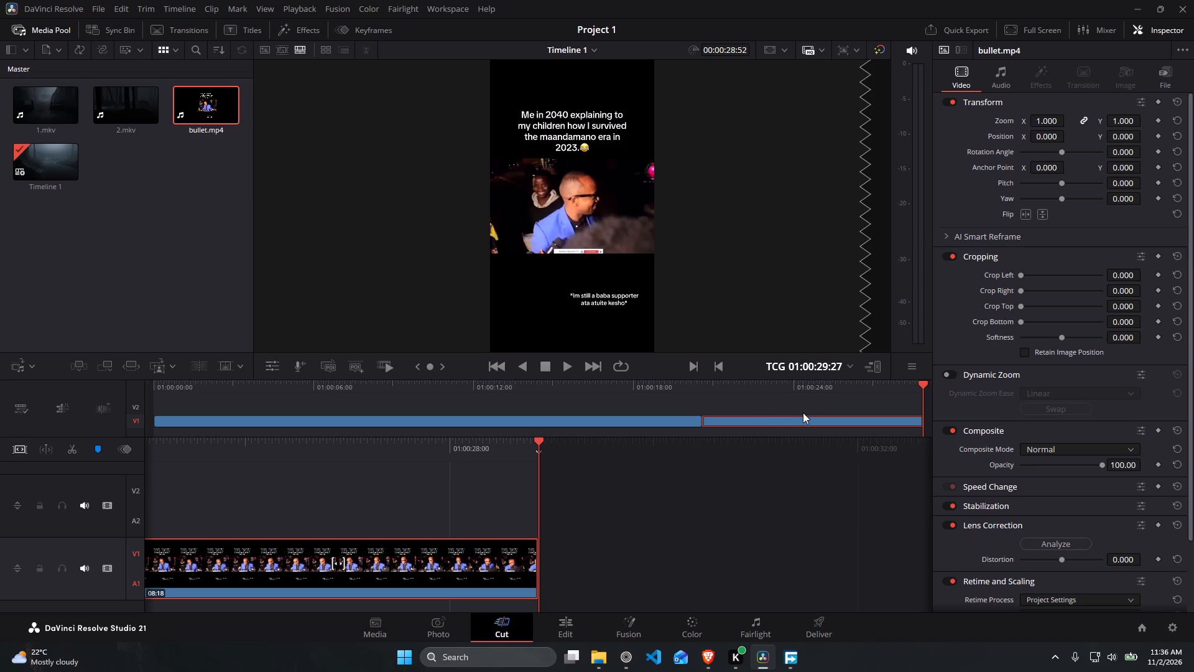
Crop the top of the bullet.mp4 clip by about 601 to cut off the caption above the footage.
{"action": "scroll", "coordinate": [800, 413], "scroll_direction": "left", "scroll_amount": 2}
{"action": "left_click", "coordinate": [603, 209]}
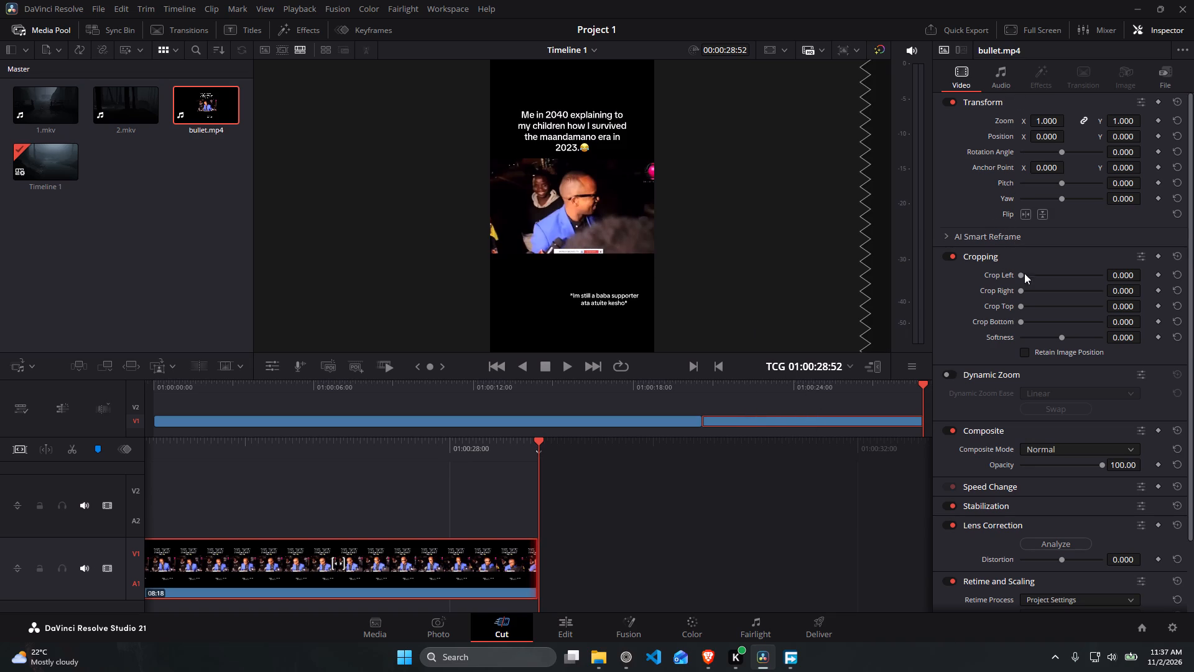
{"action": "left_click_drag", "start_coordinate": [1019, 305], "coordinate": [1020, 305]}
{"action": "left_click_drag", "start_coordinate": [1020, 305], "coordinate": [1047, 307]}
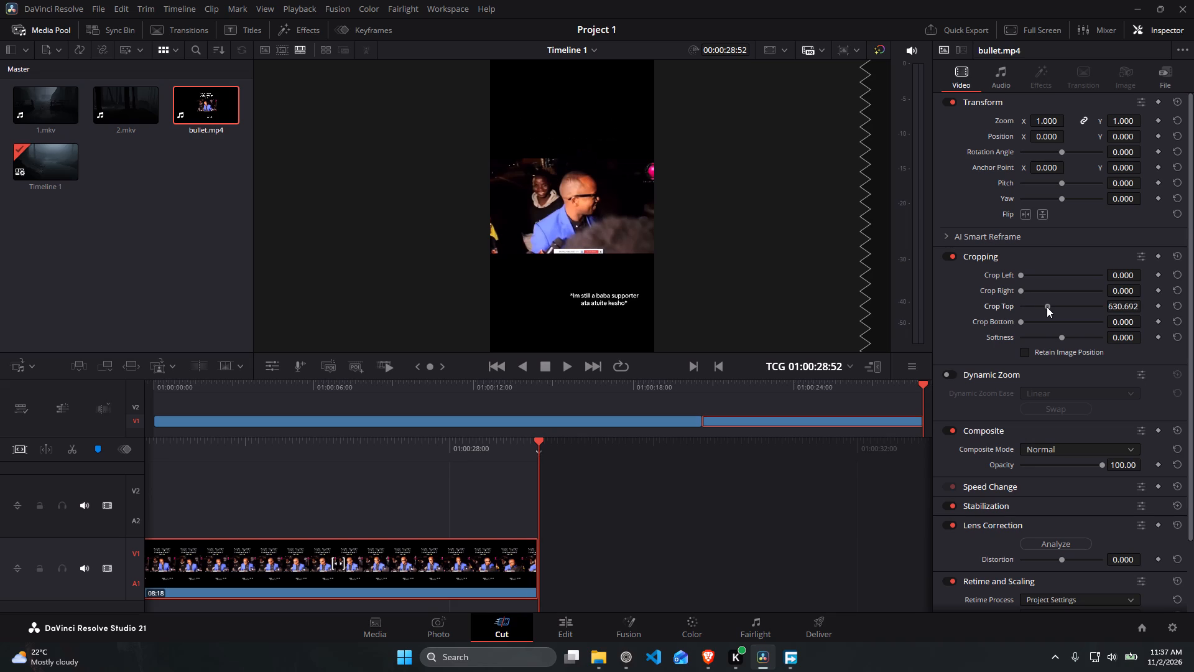
{"action": "left_click_drag", "start_coordinate": [1047, 307], "coordinate": [1045, 307]}
Crop the bullet.mp4 clip by about 645 at the top and about 572 at the bottom to remove the caption below the footage.
{"action": "left_click_drag", "start_coordinate": [1045, 307], "coordinate": [1047, 307]}
{"action": "left_click_drag", "start_coordinate": [1021, 320], "coordinate": [1045, 322]}
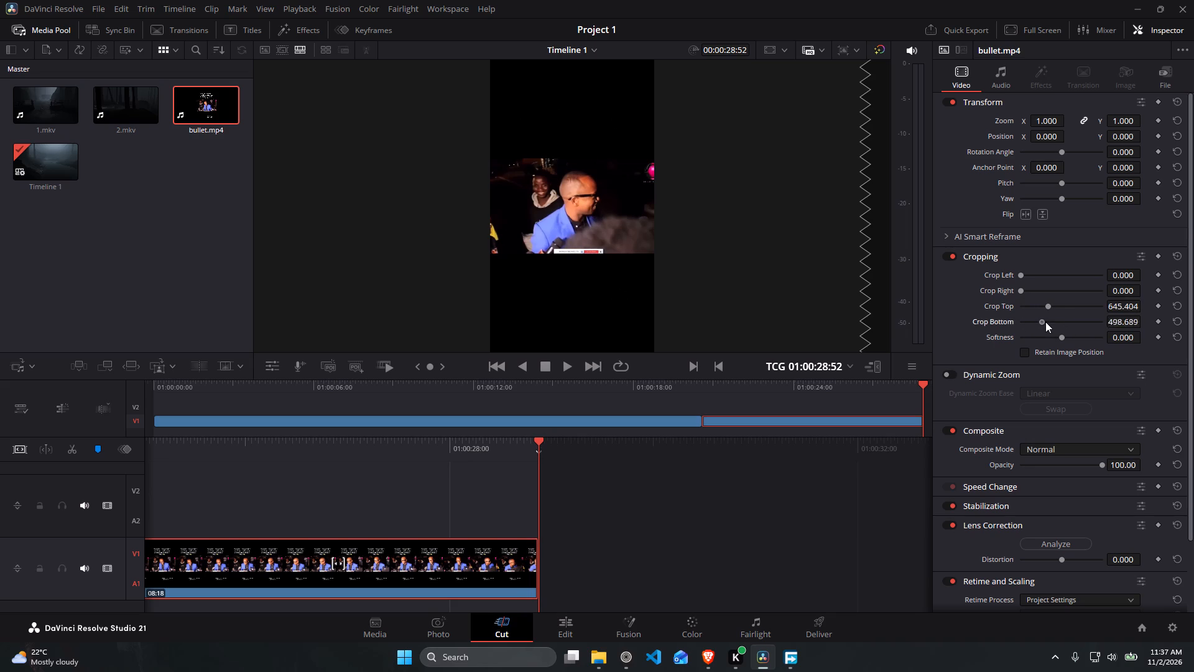
{"action": "left_click_drag", "start_coordinate": [1045, 322], "coordinate": [1044, 320]}
{"action": "left_click_drag", "start_coordinate": [1044, 320], "coordinate": [1047, 319]}
{"action": "left_click_drag", "start_coordinate": [1047, 319], "coordinate": [1045, 319]}
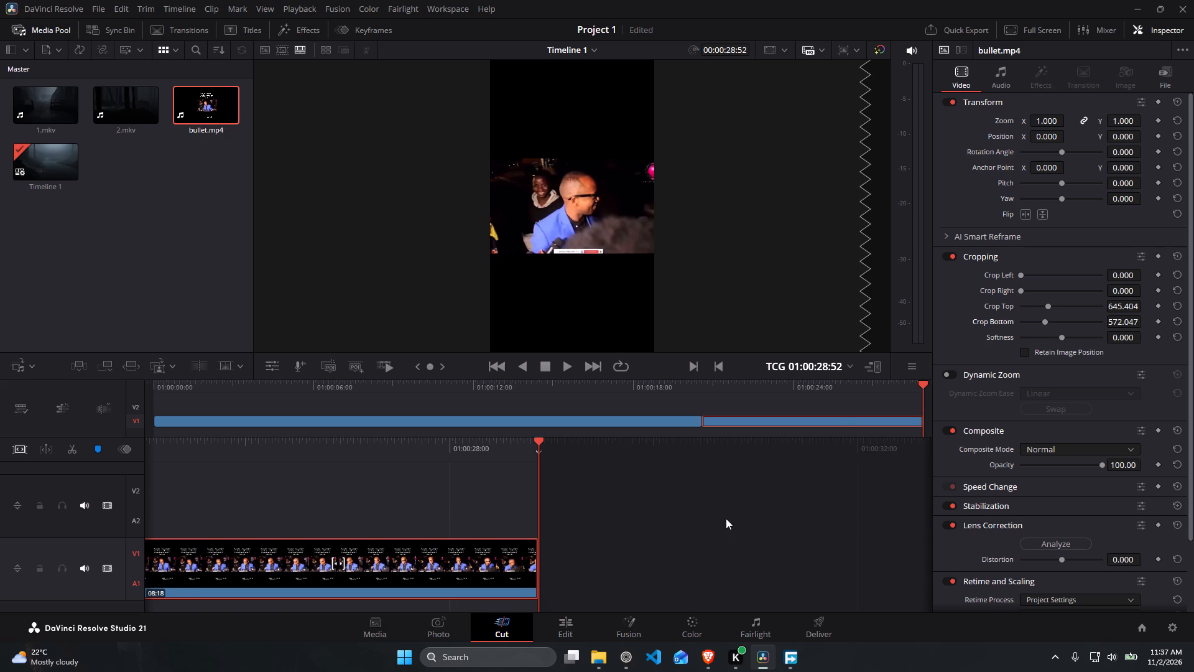
Move the bullet.mp4 clip up to track V2, starting at about 01:00:18:57 so it overlaps the end of 1.mkv.
{"action": "scroll", "coordinate": [730, 511], "scroll_direction": "right", "scroll_amount": 2}
{"action": "scroll", "coordinate": [679, 473], "scroll_direction": "right", "scroll_amount": 3}
{"action": "scroll", "coordinate": [610, 446], "scroll_direction": "left", "scroll_amount": 1}
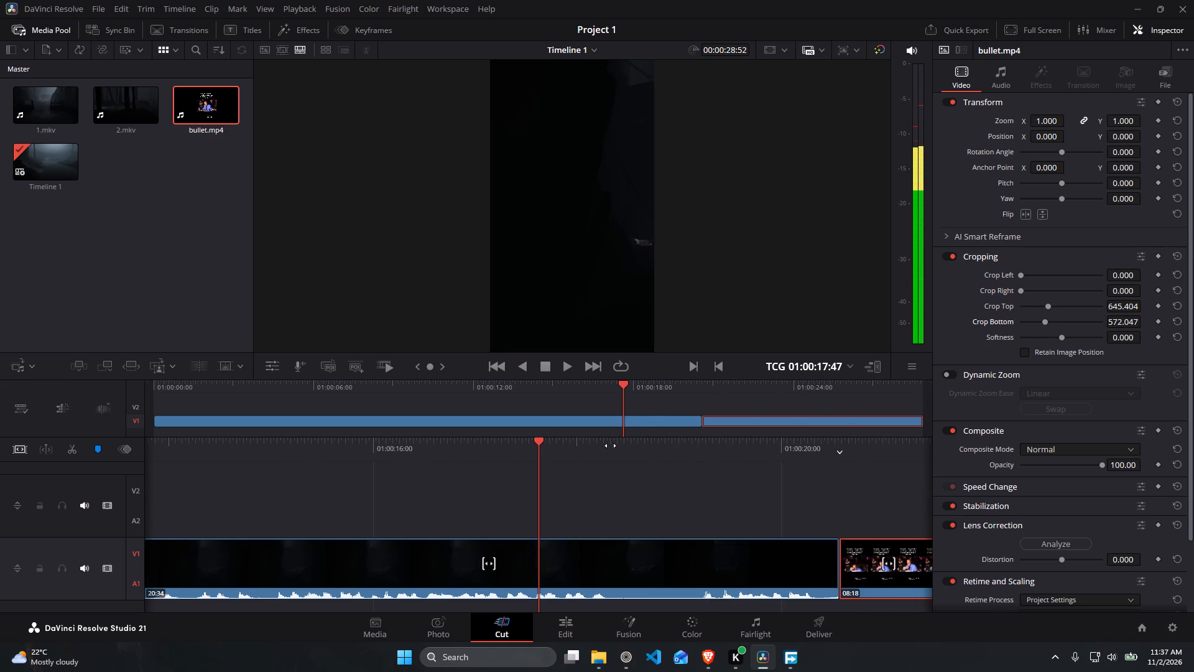
{"action": "scroll", "coordinate": [610, 446], "scroll_direction": "left", "scroll_amount": 2}
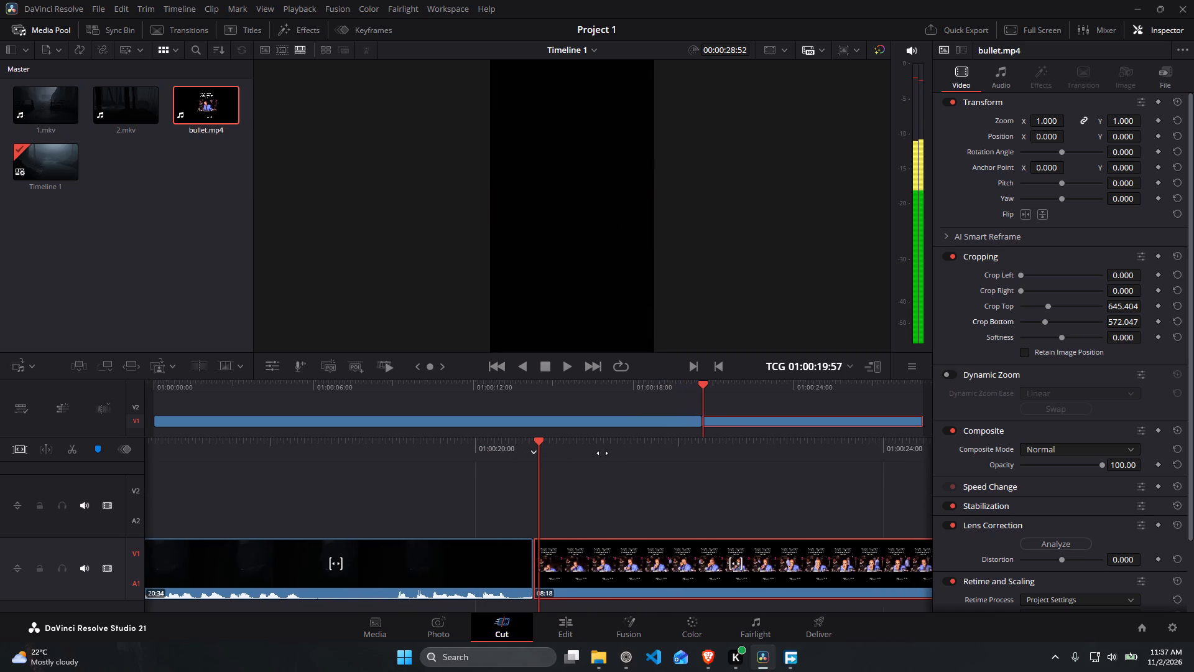
{"action": "scroll", "coordinate": [602, 453], "scroll_direction": "left", "scroll_amount": 1}
{"action": "left_click_drag", "start_coordinate": [642, 553], "coordinate": [583, 505]}
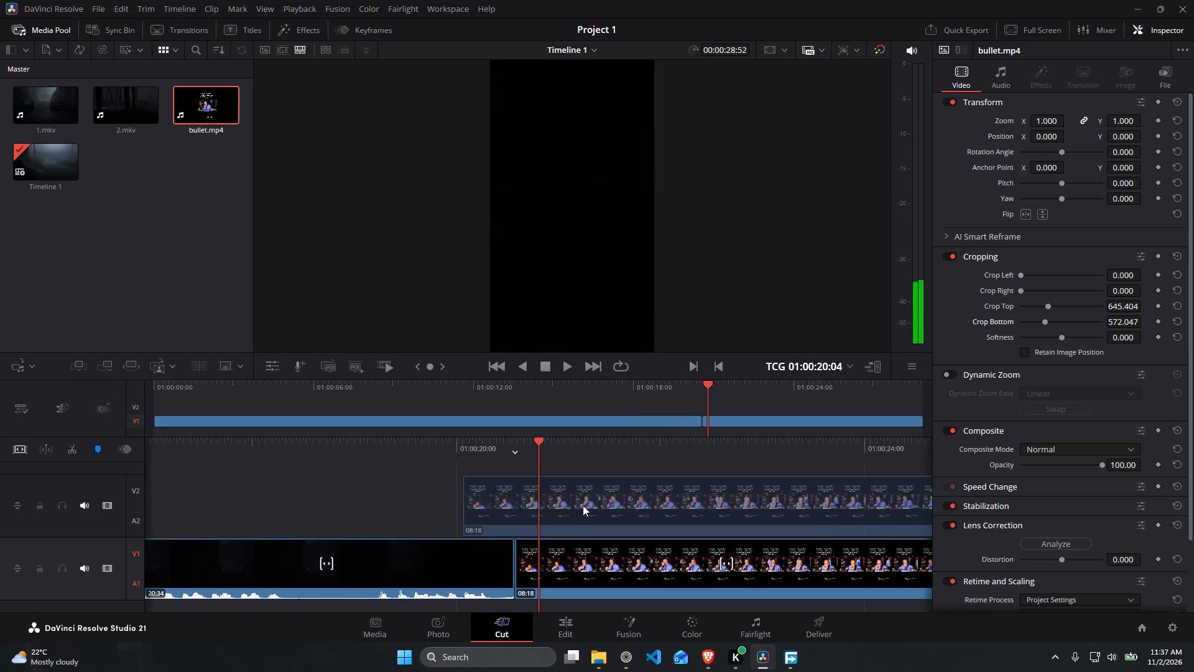
{"action": "left_click_drag", "start_coordinate": [583, 505], "coordinate": [477, 533]}
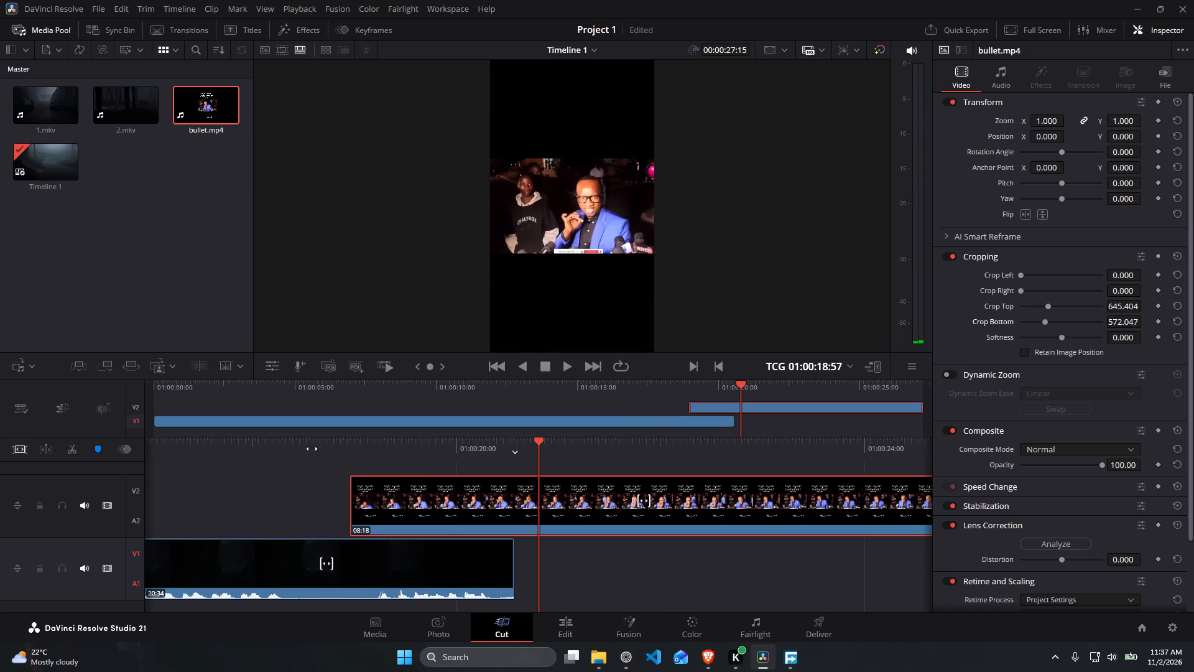
Play and scrub through the dark end section of 1.mkv and the overlap to judge where the meme clip should come in.
{"action": "left_click", "coordinate": [312, 448]}
{"action": "left_click_drag", "start_coordinate": [296, 449], "coordinate": [547, 470]}
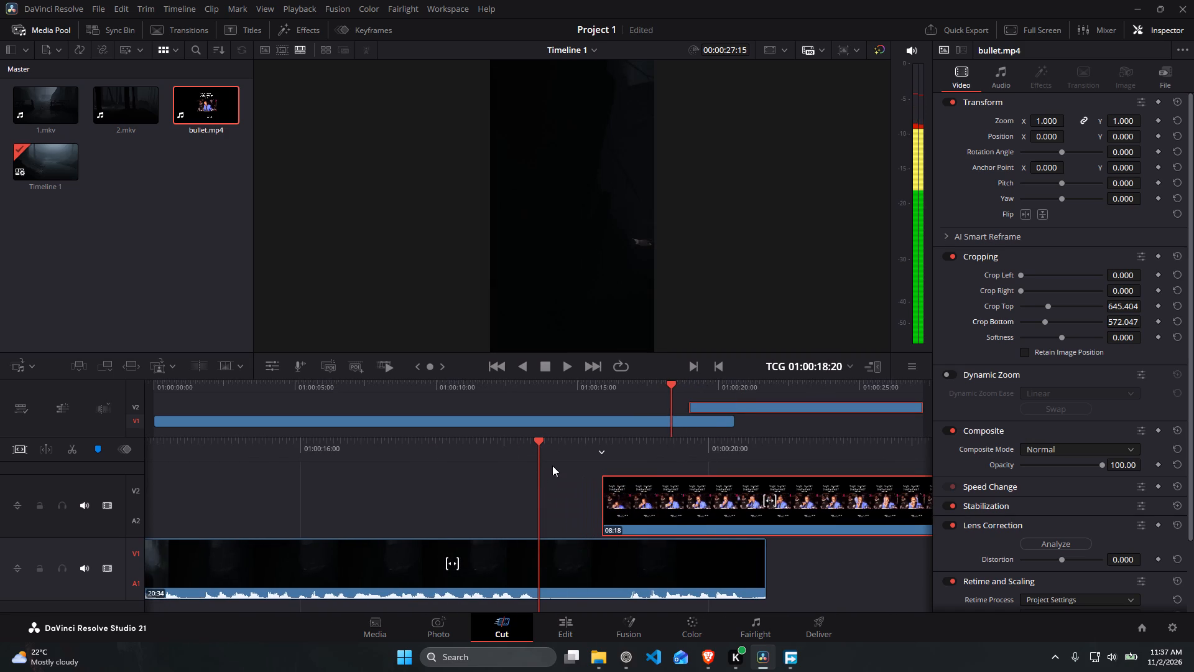
{"action": "key", "text": "space"}
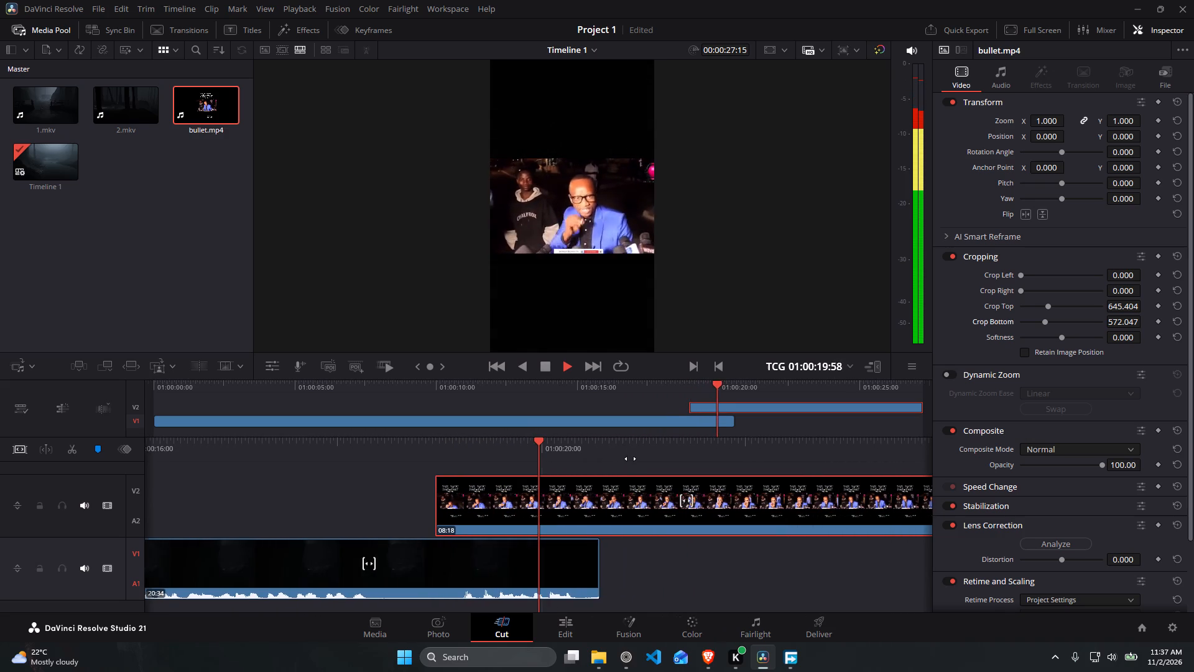
{"action": "key", "text": "space"}
{"action": "left_click_drag", "start_coordinate": [366, 447], "coordinate": [570, 469]}
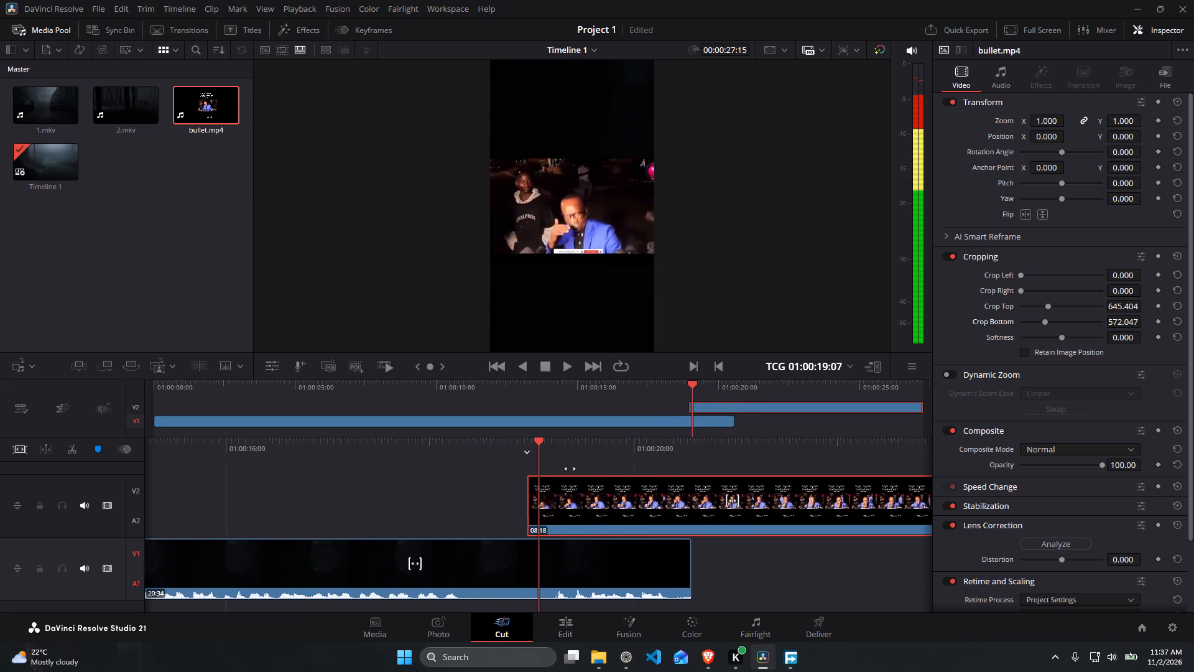
{"action": "left_click_drag", "start_coordinate": [570, 469], "coordinate": [716, 483]}
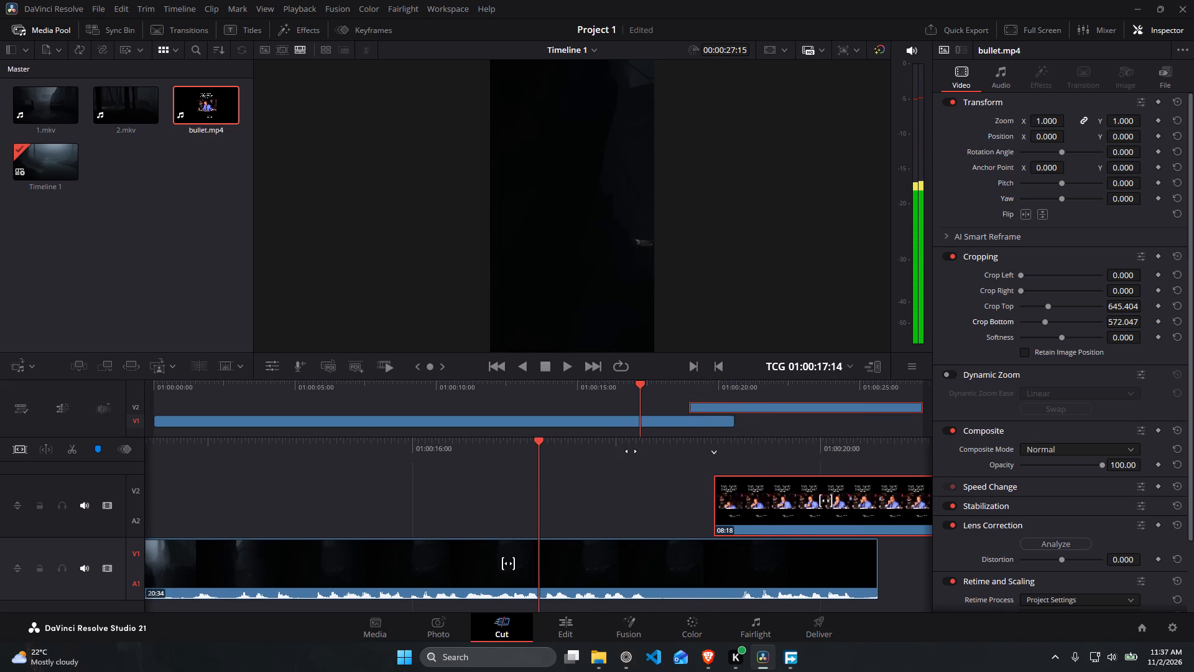
{"action": "left_click", "coordinate": [632, 446]}
{"action": "left_click_drag", "start_coordinate": [633, 446], "coordinate": [710, 454]}
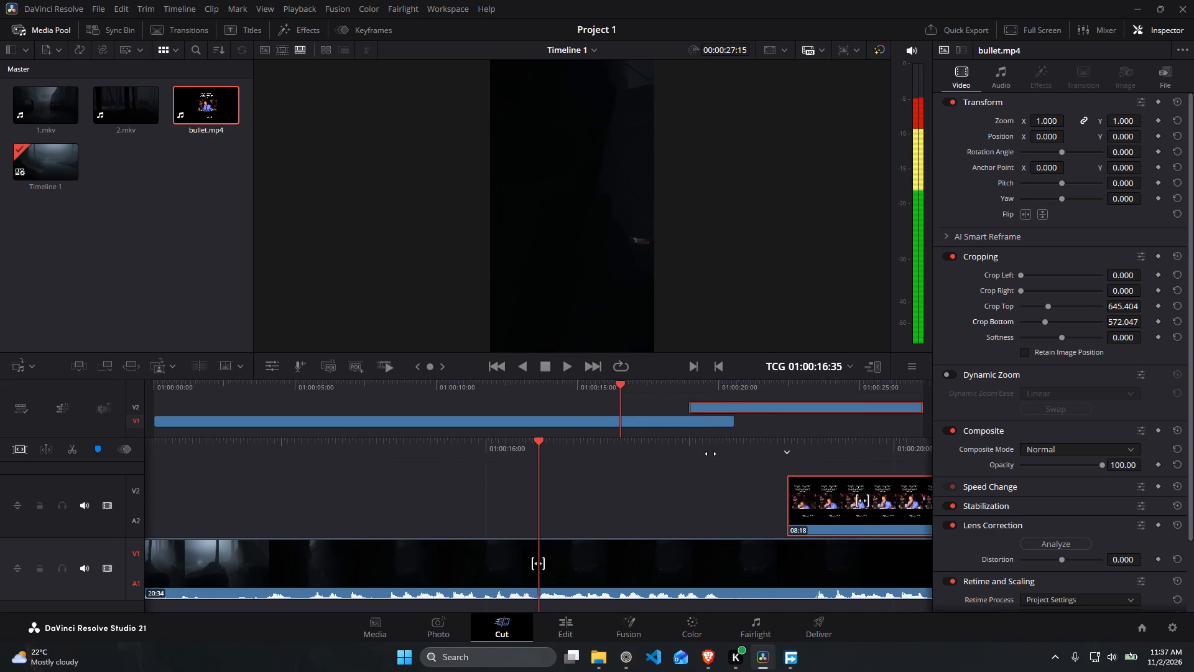
{"action": "left_click_drag", "start_coordinate": [710, 454], "coordinate": [717, 454]}
{"action": "left_click_drag", "start_coordinate": [443, 446], "coordinate": [661, 462]}
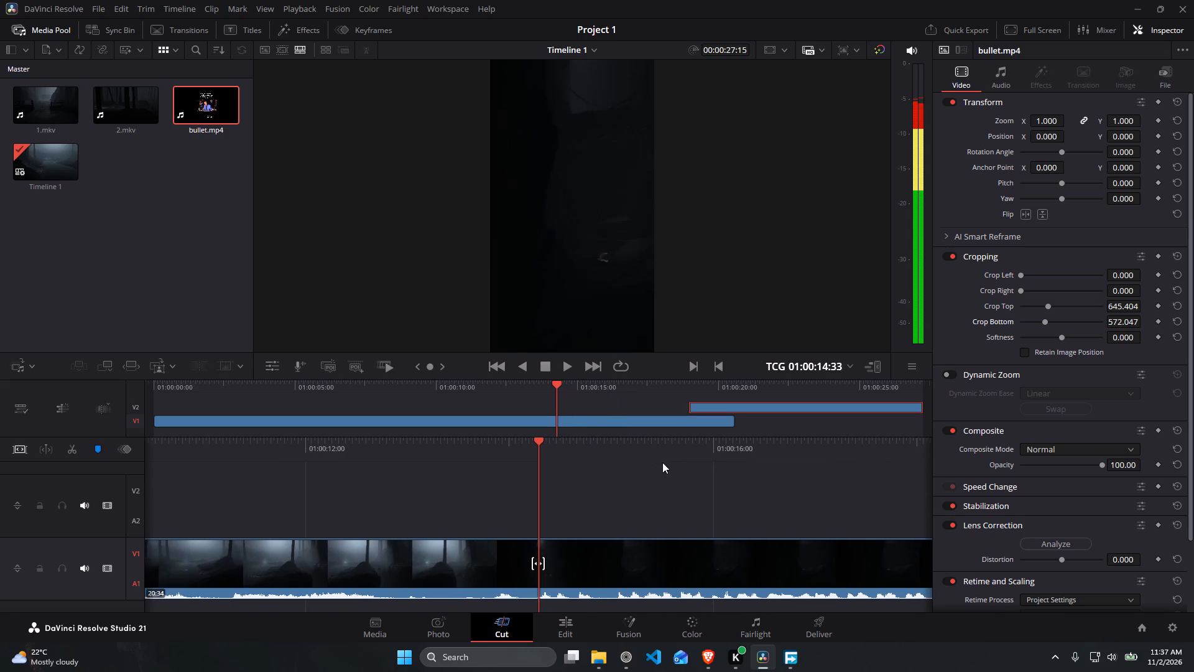
{"action": "left_click_drag", "start_coordinate": [493, 452], "coordinate": [542, 450]}
{"action": "key", "text": "space"}
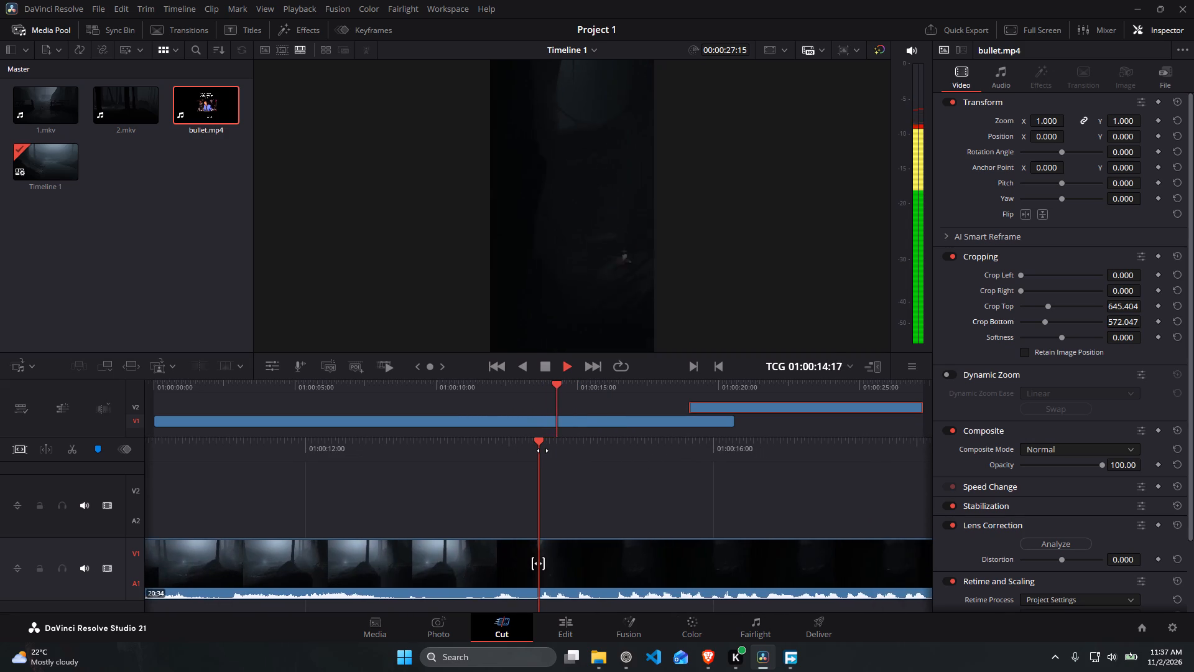
{"action": "key", "text": "space"}
{"action": "key", "text": "space"}
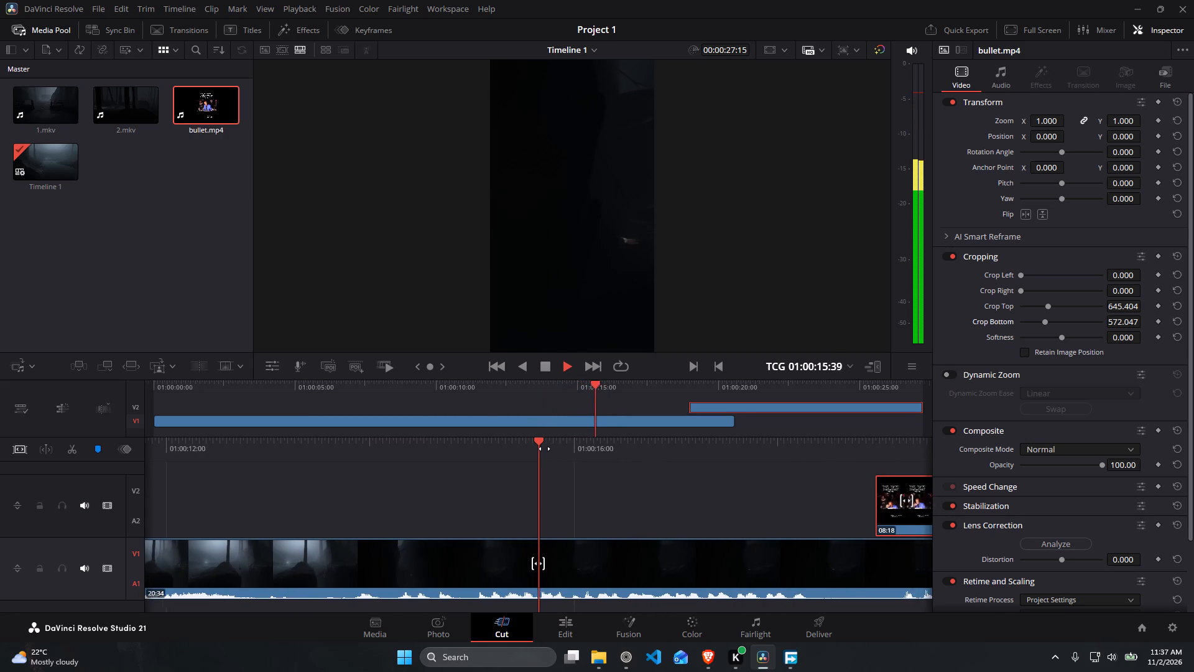
{"action": "key", "text": "space"}
{"action": "key", "text": "space"}
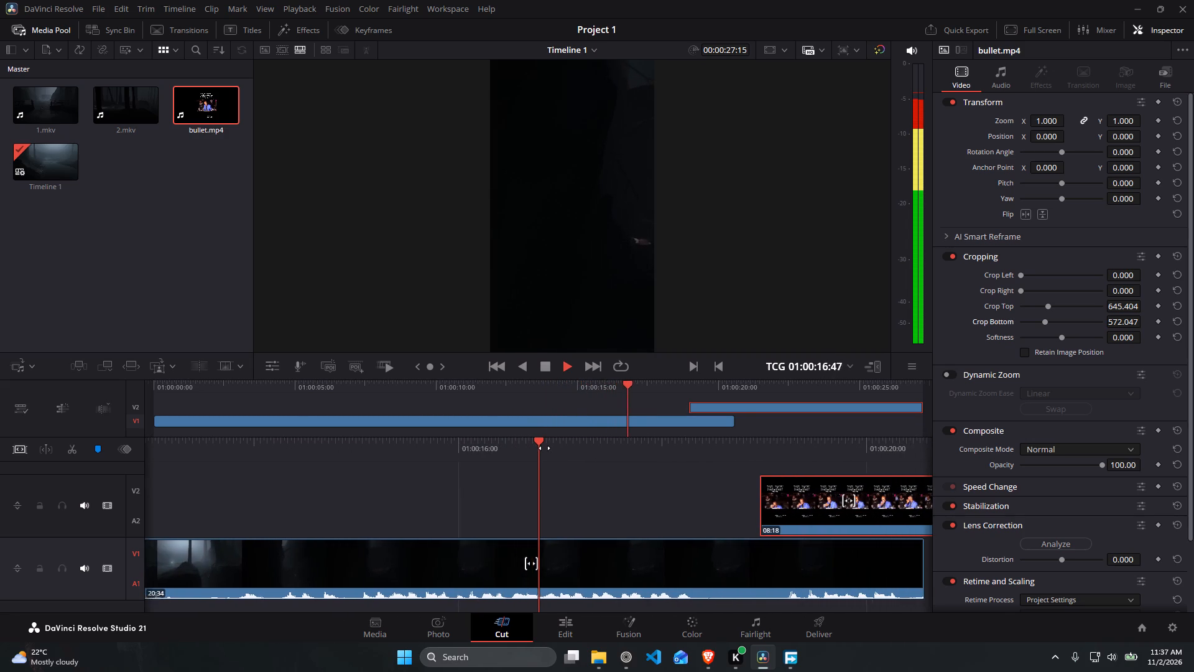
{"action": "key", "text": "space"}
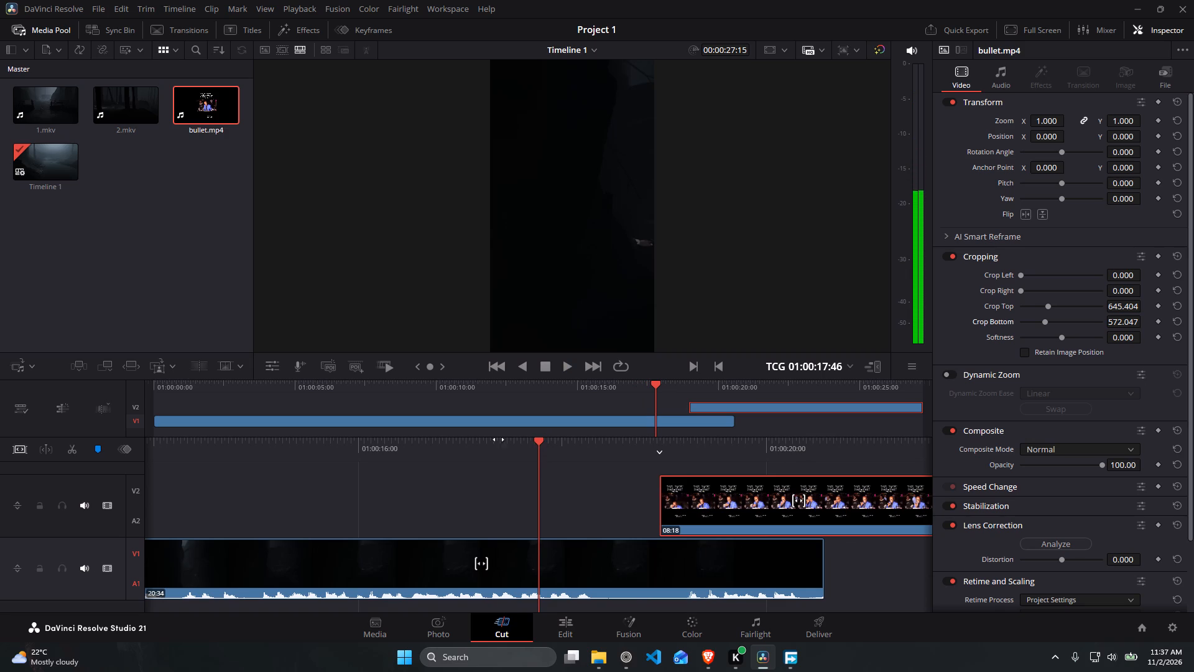
{"action": "left_click_drag", "start_coordinate": [480, 445], "coordinate": [628, 459]}
{"action": "key", "text": "space"}
{"action": "key", "text": "space"}
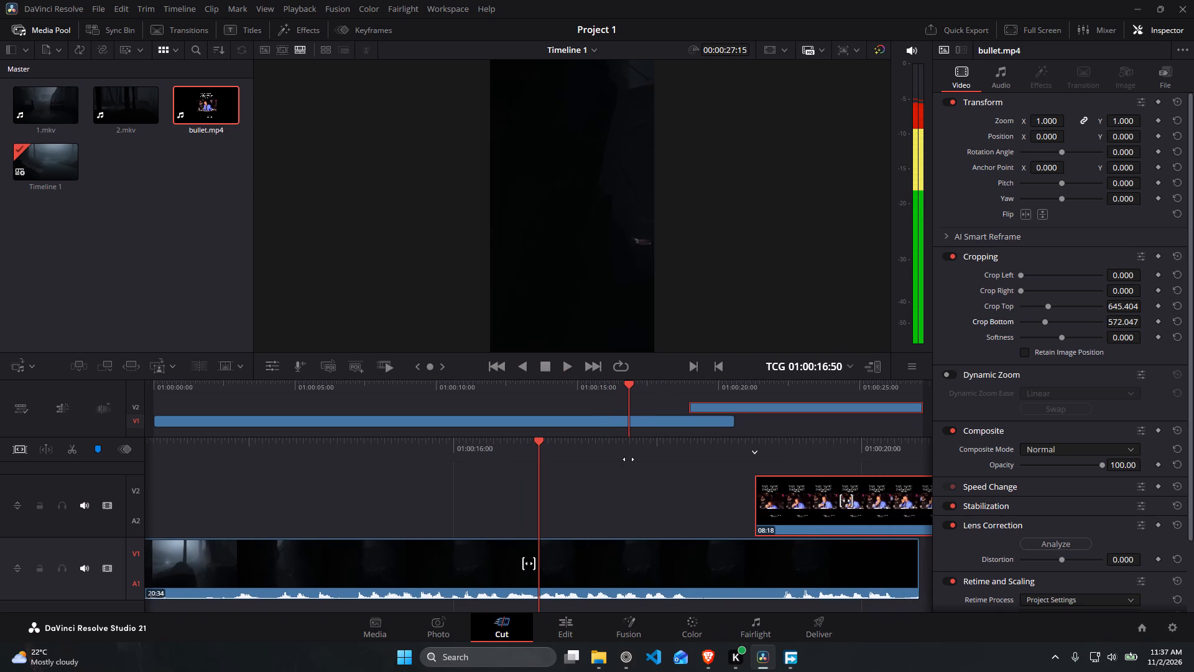
Find the entry point in the gameplay and move the bullet.mp4 clip on V2 to start at 01:00:16:31.
{"action": "left_click_drag", "start_coordinate": [488, 447], "coordinate": [653, 459]}
{"action": "key", "text": "space"}
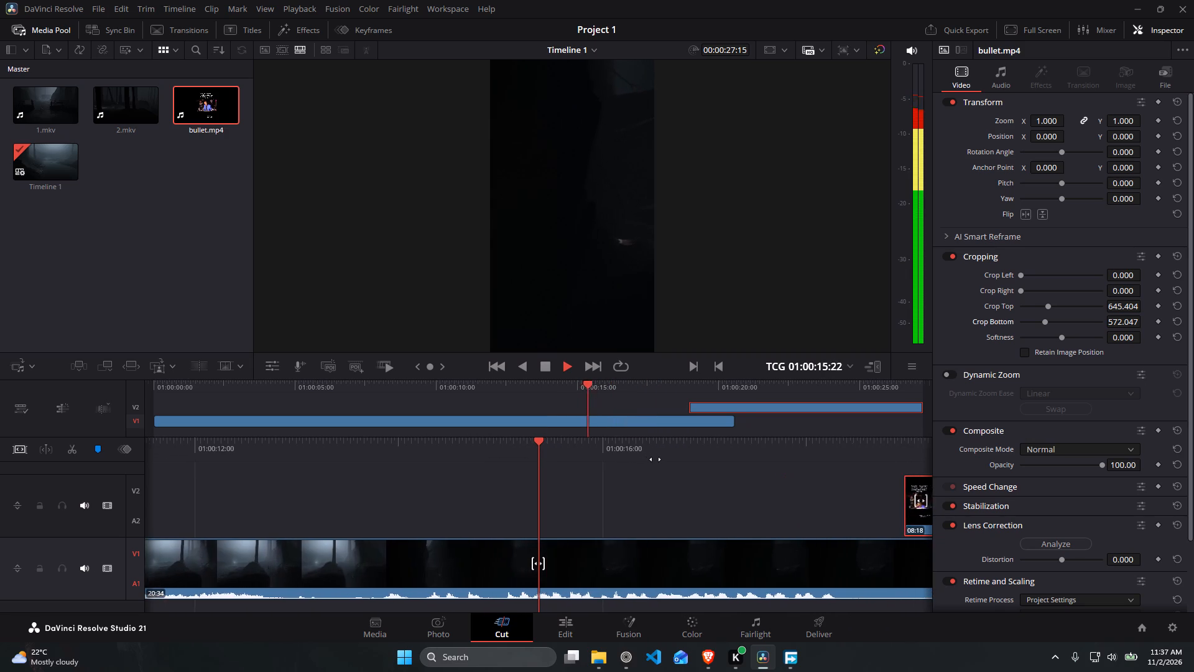
{"action": "key", "text": "space"}
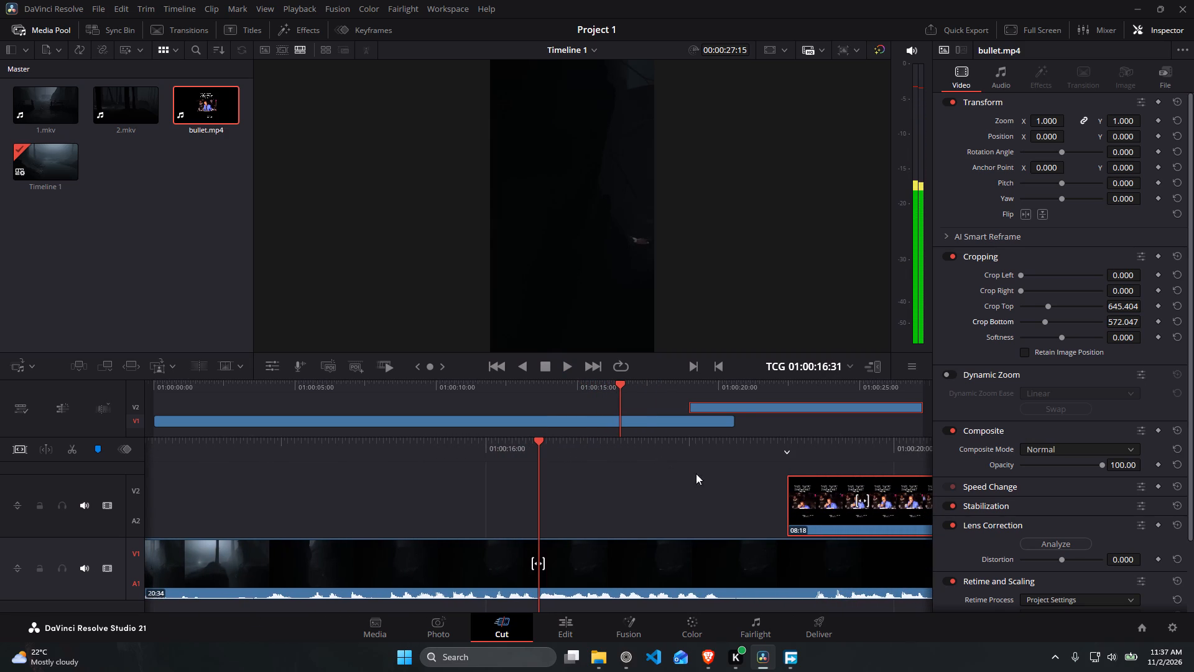
{"action": "left_click_drag", "start_coordinate": [846, 498], "coordinate": [670, 500]}
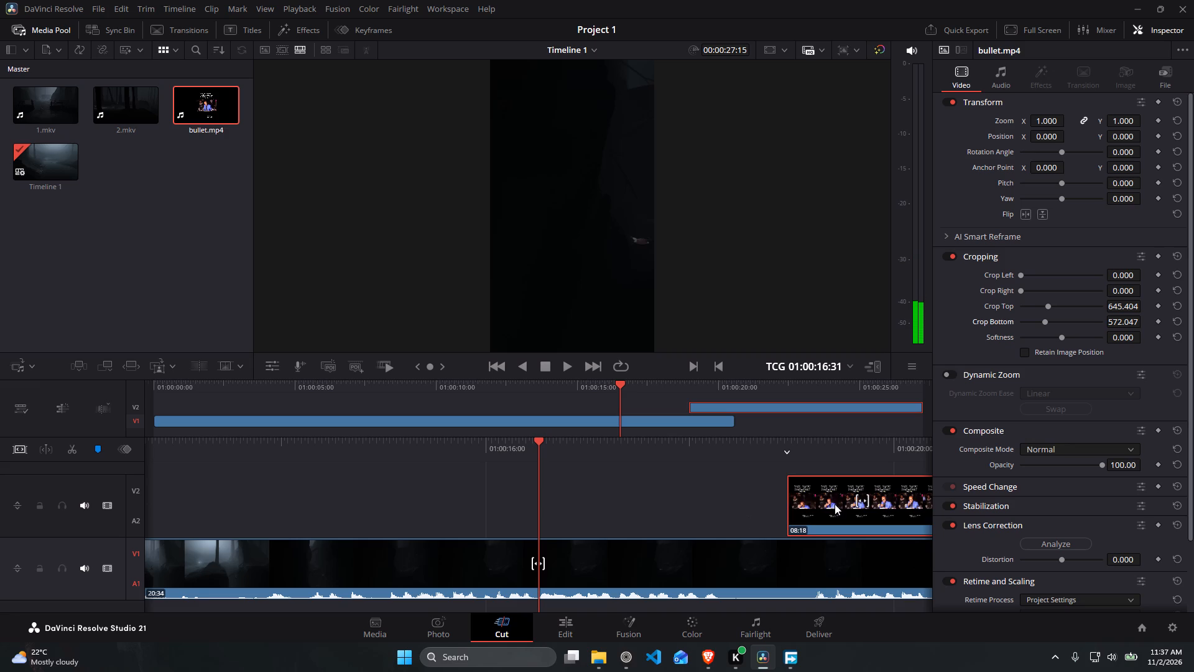
{"action": "left_click_drag", "start_coordinate": [836, 504], "coordinate": [592, 510]}
Split the 1.mkv clip on V1 at 01:00:16:31, where bullet.mp4 starts.
{"action": "left_click", "coordinate": [599, 564]}
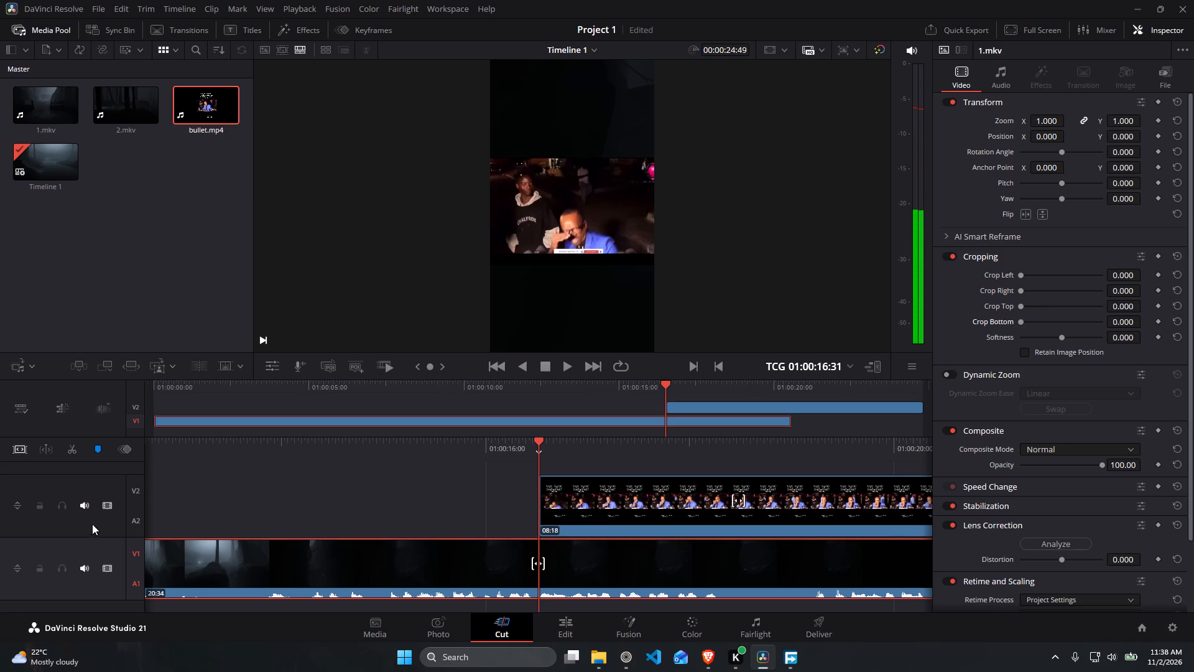
{"action": "left_click", "coordinate": [76, 455]}
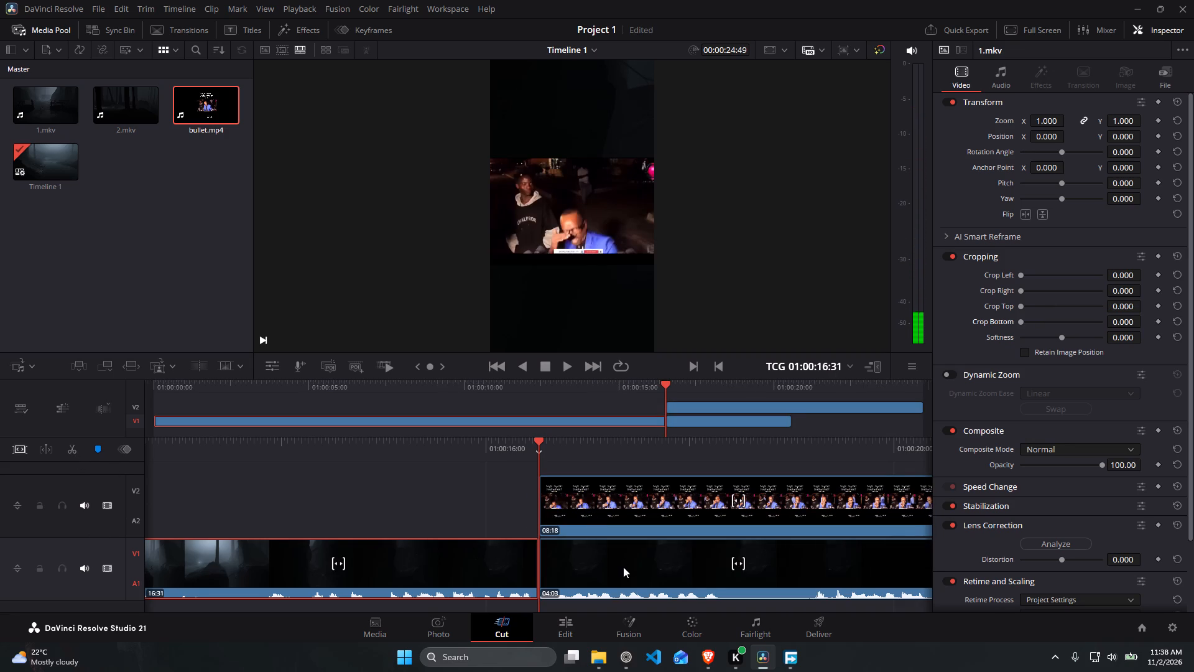
Lower the volume of the second 1.mkv segment, beneath bullet.mp4, to -45.4.
{"action": "left_click", "coordinate": [620, 570]}
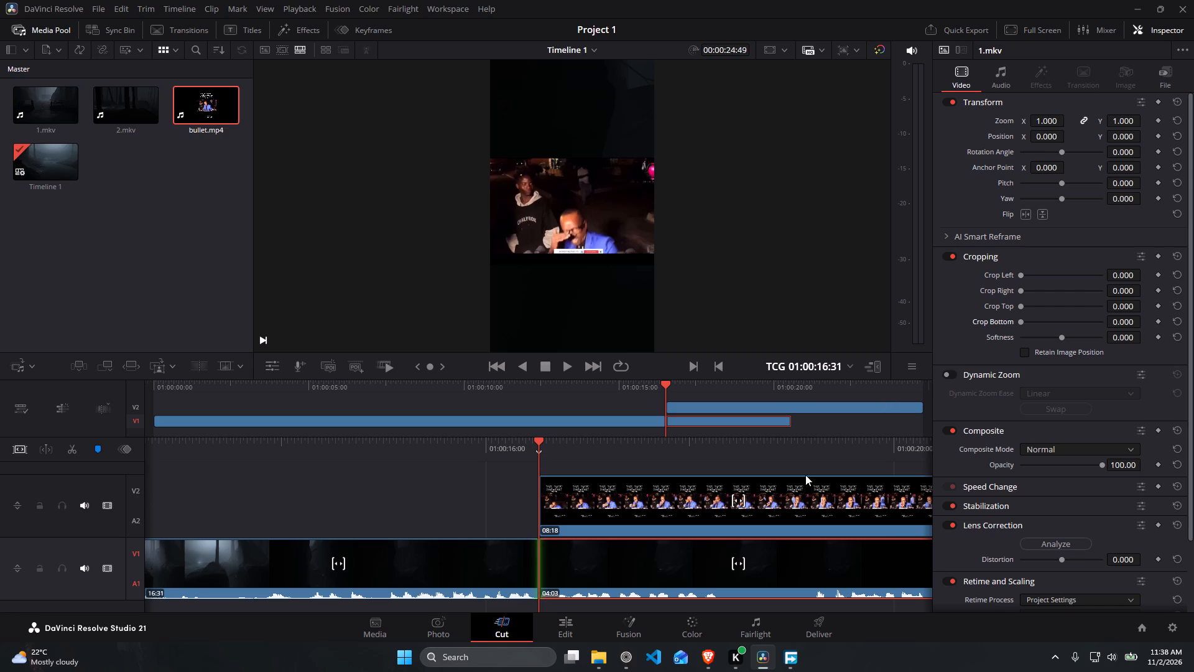
{"action": "left_click", "coordinate": [1002, 87]}
{"action": "left_click", "coordinate": [1055, 119]}
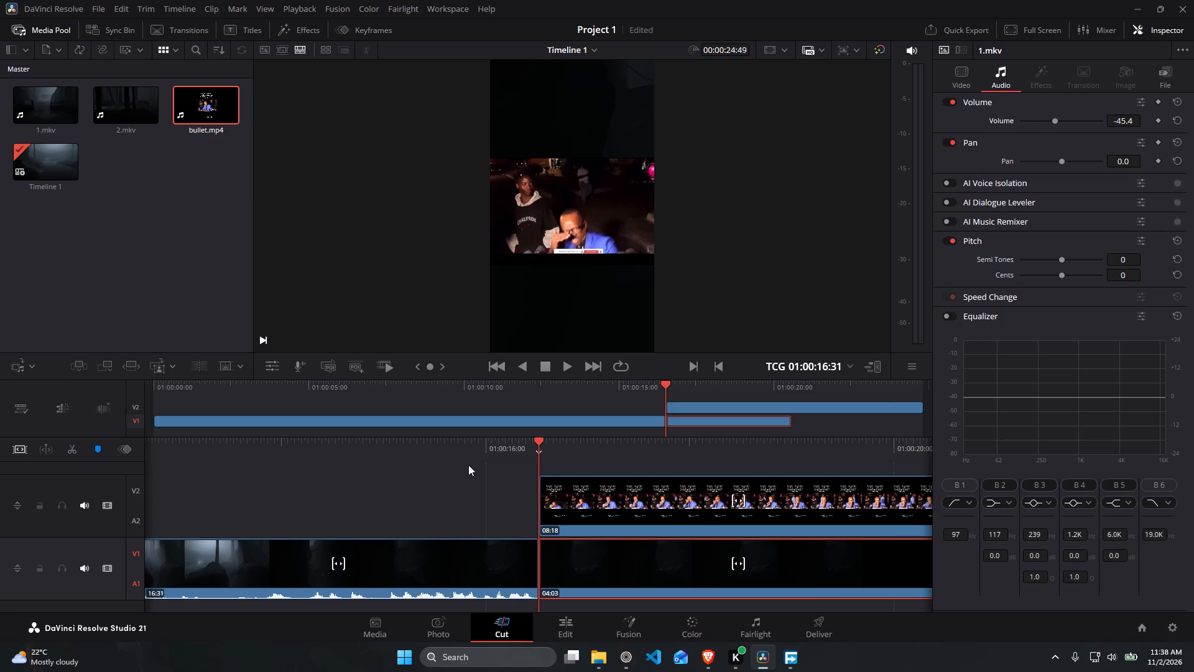
Play back from just before the 1.mkv cut through the bullet.mp4 clip to check the transition and audio.
{"action": "left_click", "coordinate": [475, 452]}
{"action": "left_click", "coordinate": [471, 449]}
{"action": "left_click", "coordinate": [435, 454]}
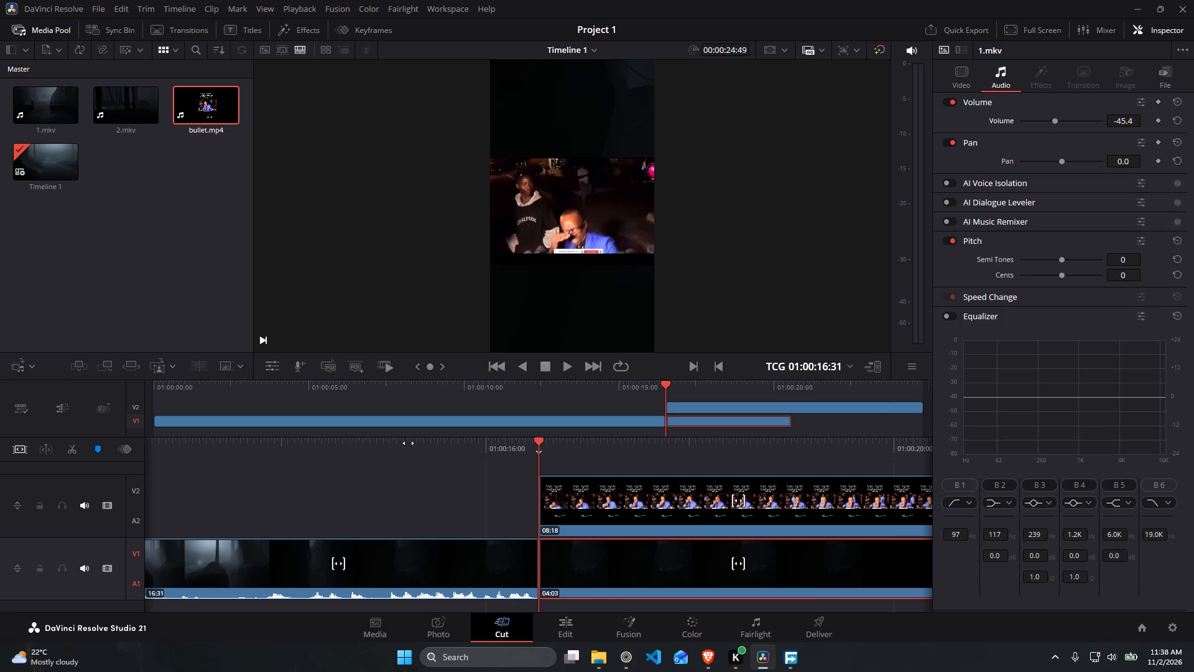
{"action": "left_click", "coordinate": [423, 444]}
{"action": "left_click_drag", "start_coordinate": [458, 447], "coordinate": [525, 450]}
{"action": "left_click", "coordinate": [449, 447]}
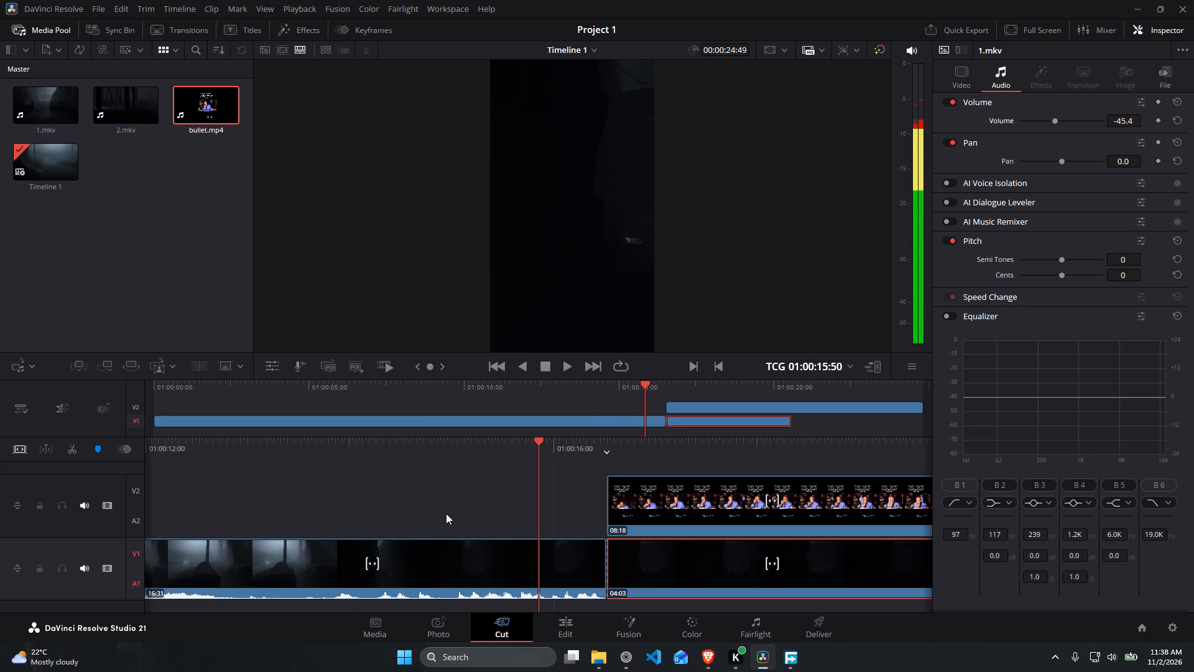
{"action": "left_click", "coordinate": [449, 544]}
{"action": "left_click", "coordinate": [400, 439]}
{"action": "left_click_drag", "start_coordinate": [391, 444], "coordinate": [542, 454]}
{"action": "key", "text": "space"}
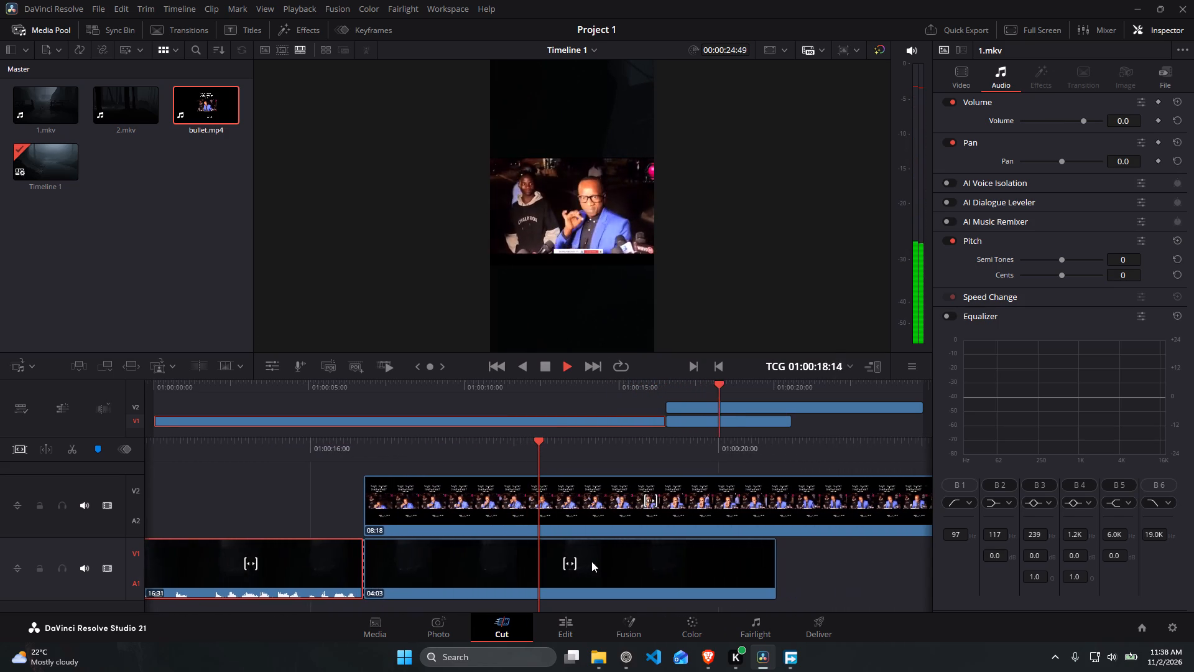
{"action": "key", "text": "space"}
{"action": "left_click", "coordinate": [613, 495]}
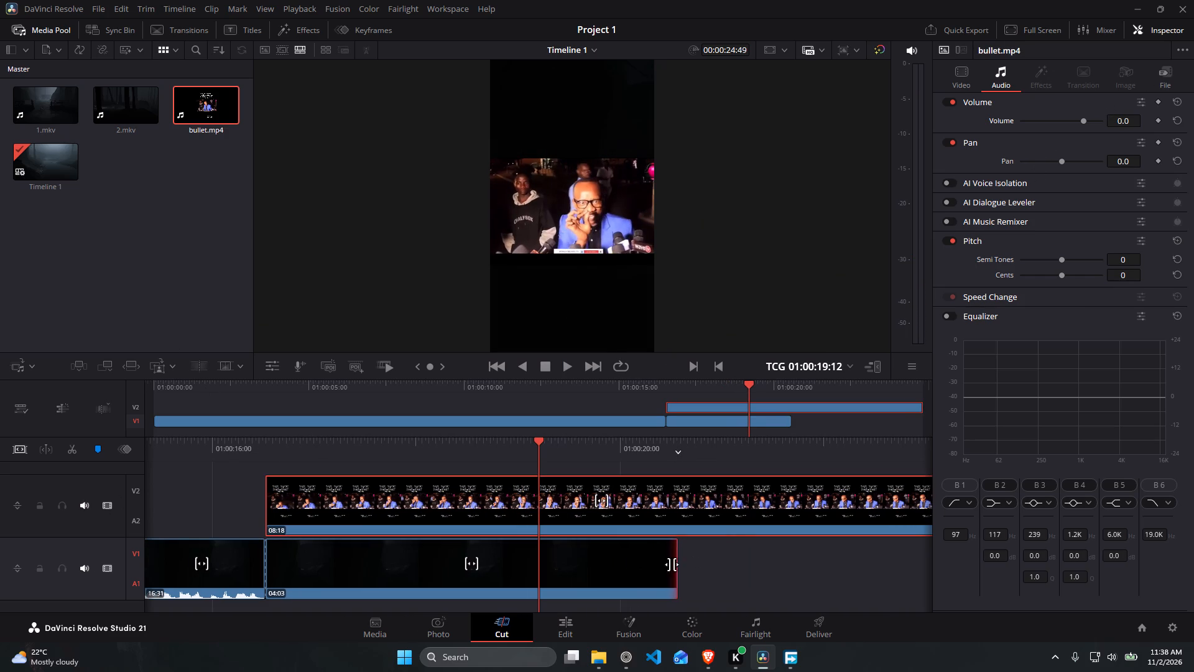
{"action": "key", "text": "space"}
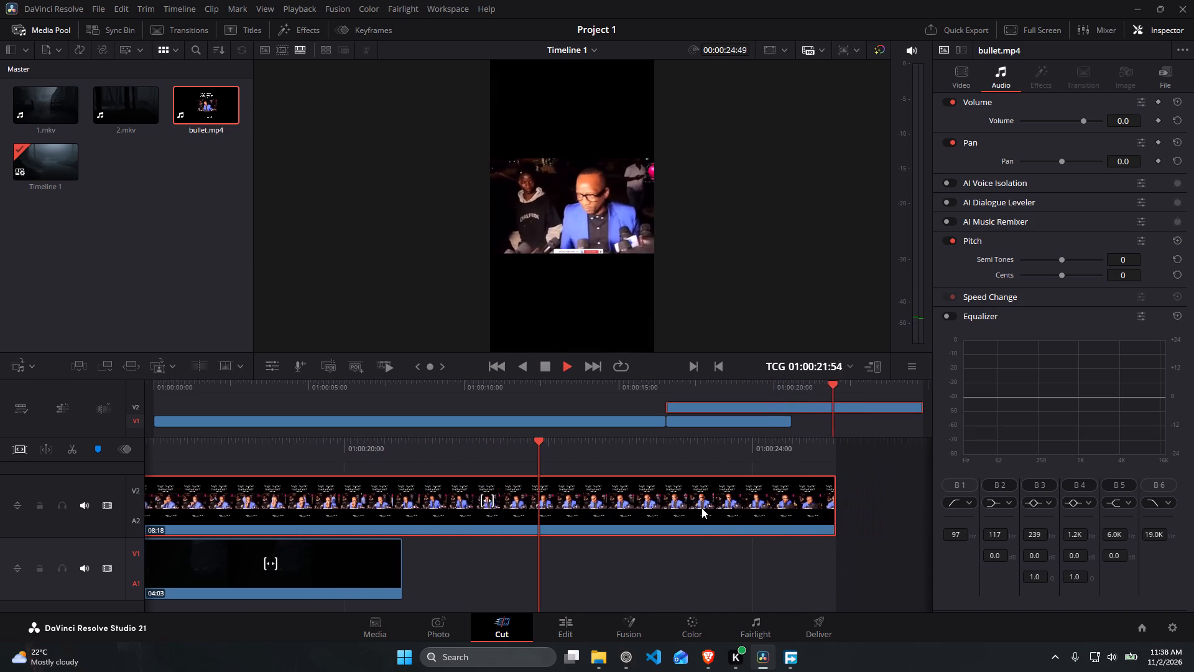
{"action": "key", "text": "space"}
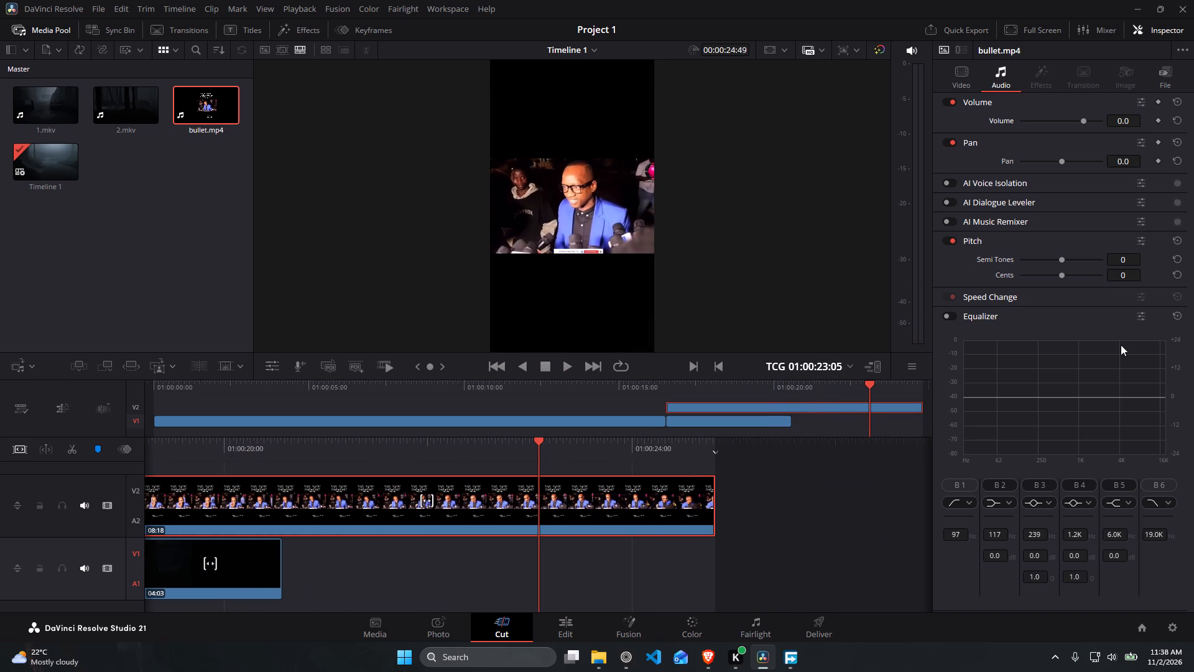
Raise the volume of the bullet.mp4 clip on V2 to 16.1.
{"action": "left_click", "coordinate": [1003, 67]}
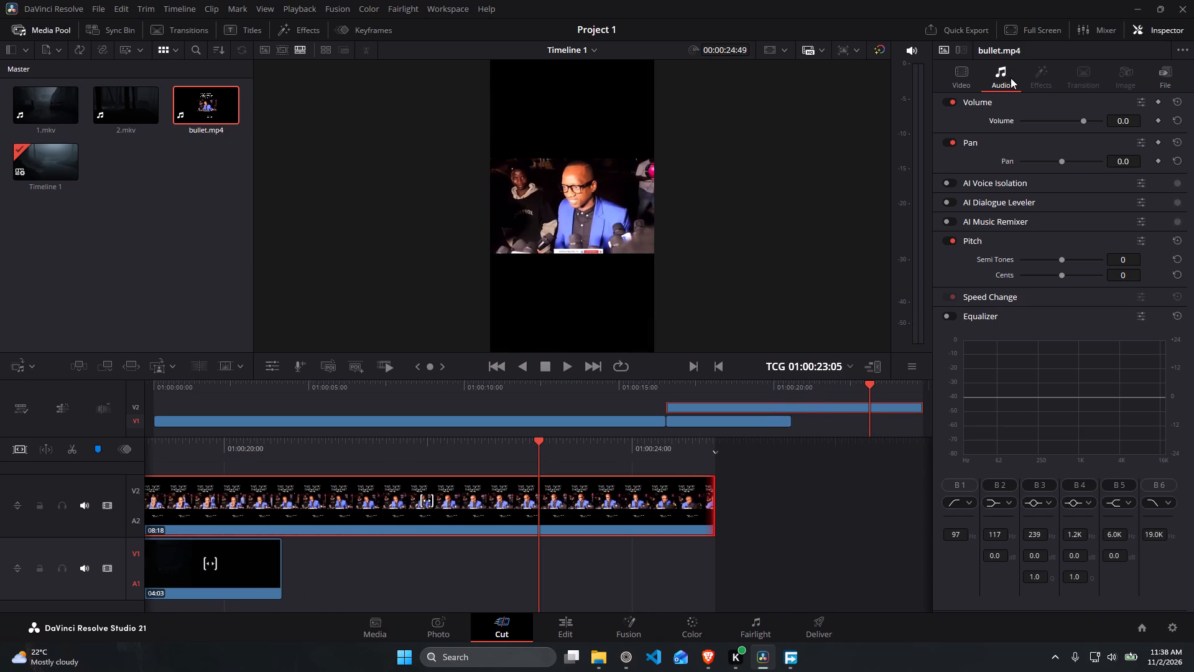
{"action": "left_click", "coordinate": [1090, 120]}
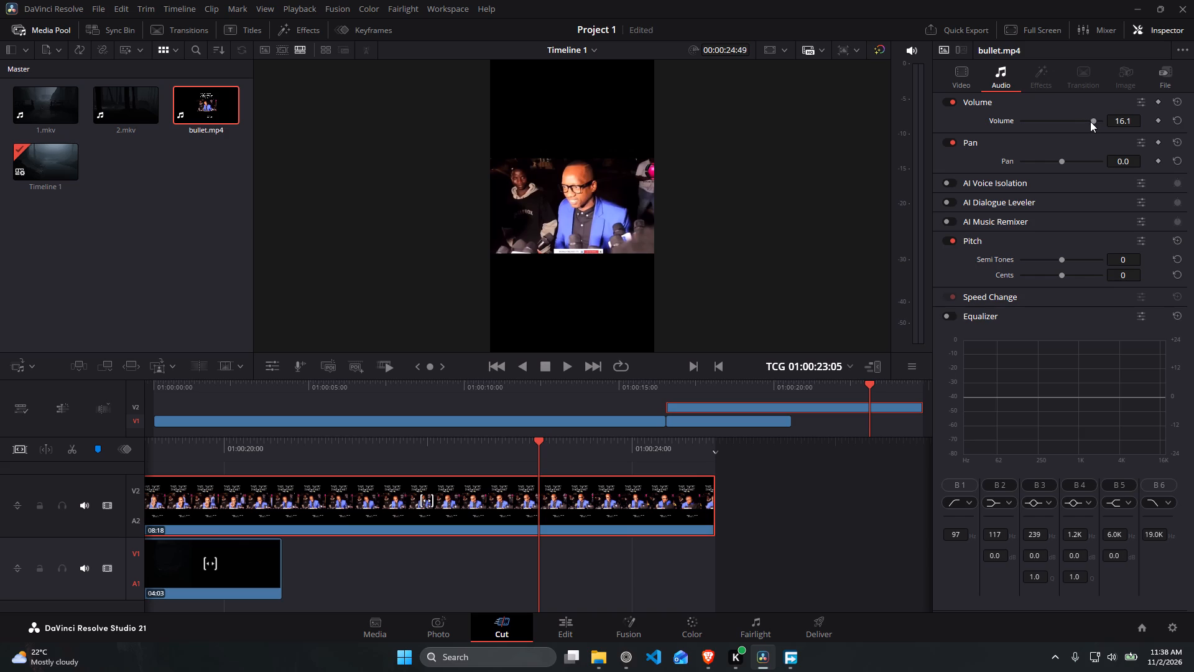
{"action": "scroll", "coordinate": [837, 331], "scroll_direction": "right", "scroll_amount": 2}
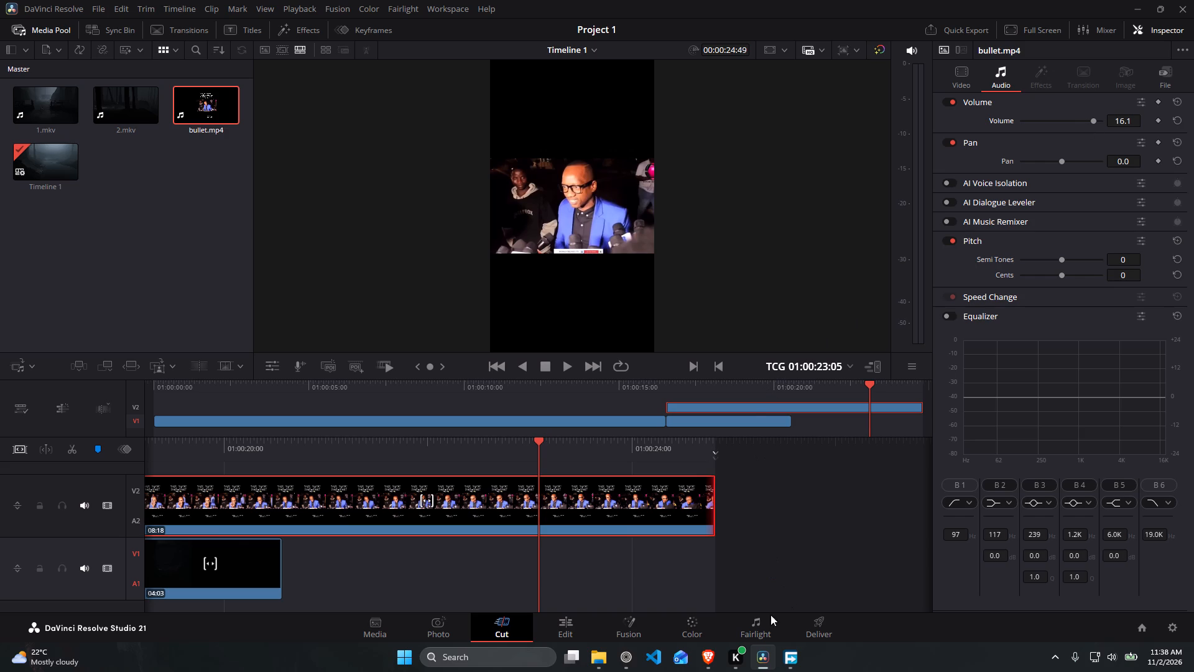
Play the bullet file from the Downloads folder in Media Player to check its sound, and close both windows.
{"action": "left_click", "coordinate": [601, 657]}
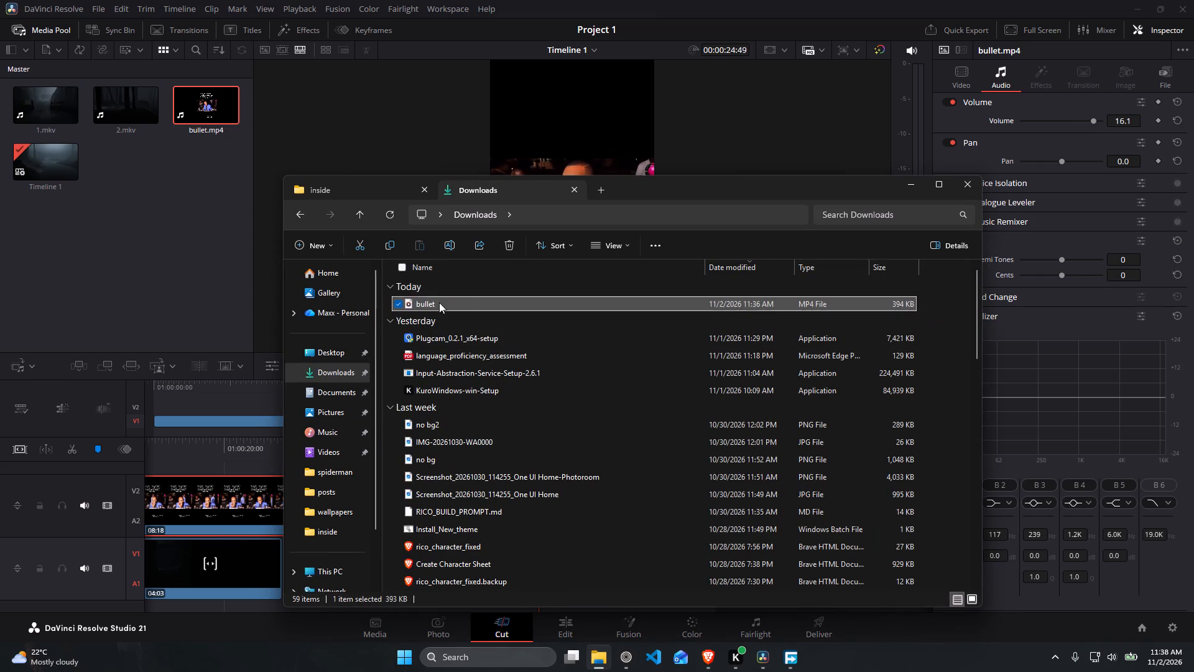
{"action": "double_click", "coordinate": [439, 302]}
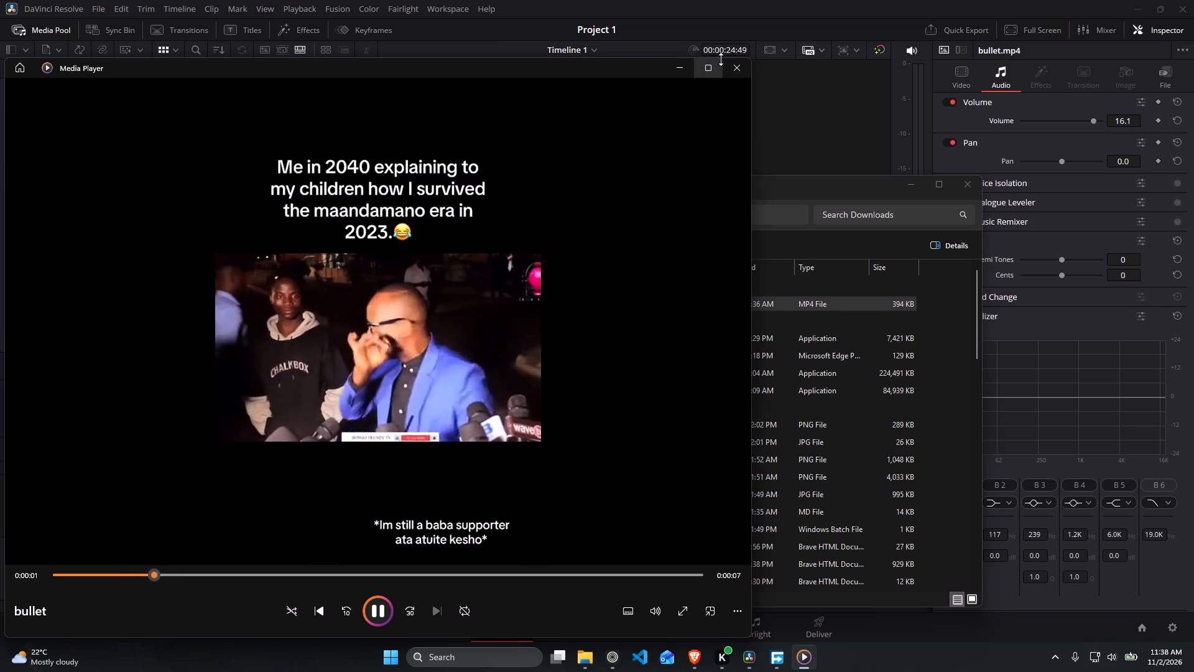
{"action": "left_click", "coordinate": [733, 67]}
{"action": "left_click", "coordinate": [955, 185]}
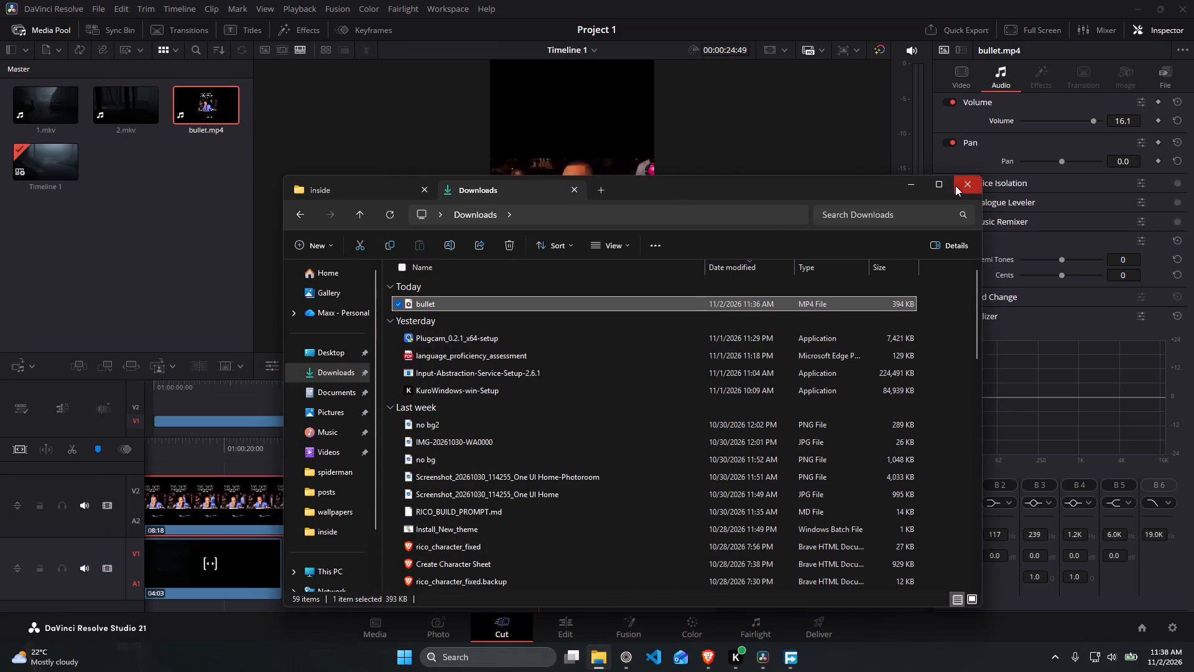
Delete the second 1.mkv segment from V1 and the bullet.mp4 clip from V2.
{"action": "left_click", "coordinate": [257, 567]}
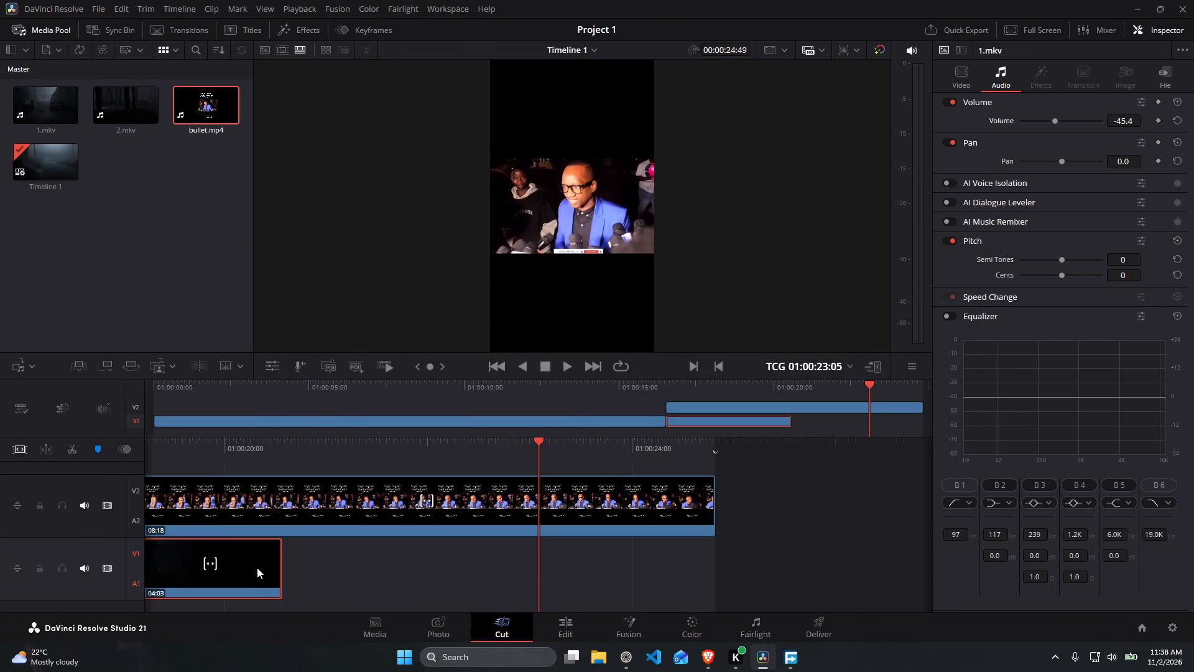
{"action": "key", "text": "Delete"}
{"action": "left_click", "coordinate": [310, 505]}
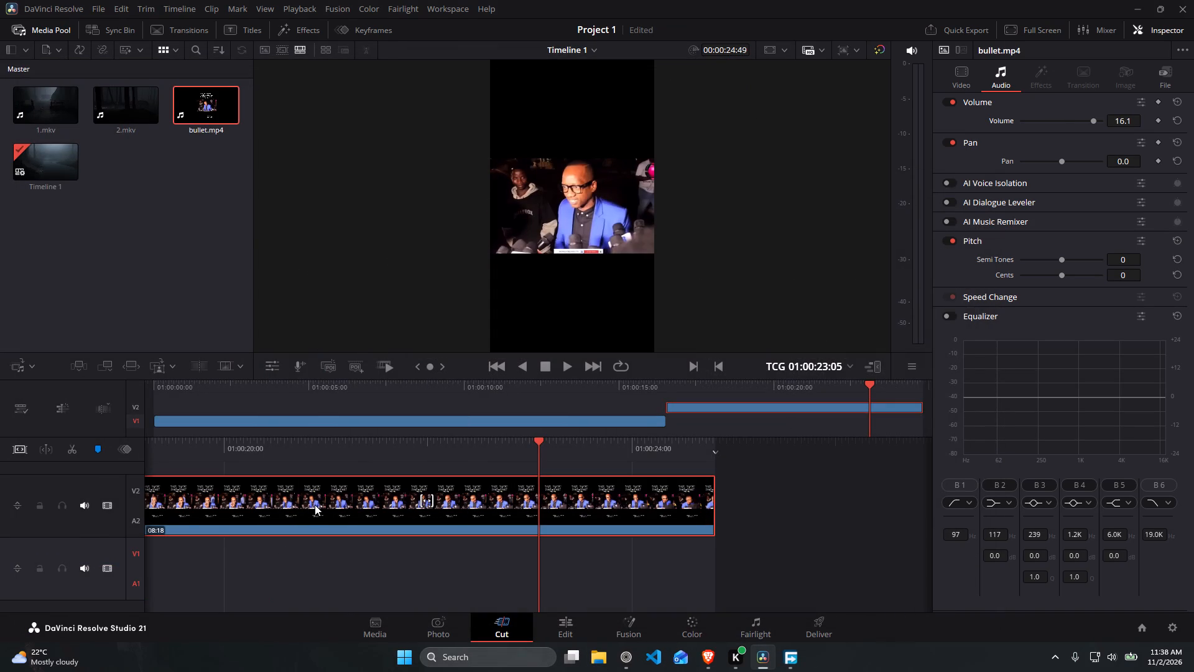
{"action": "left_click", "coordinate": [315, 505]}
{"action": "key", "text": "Delete"}
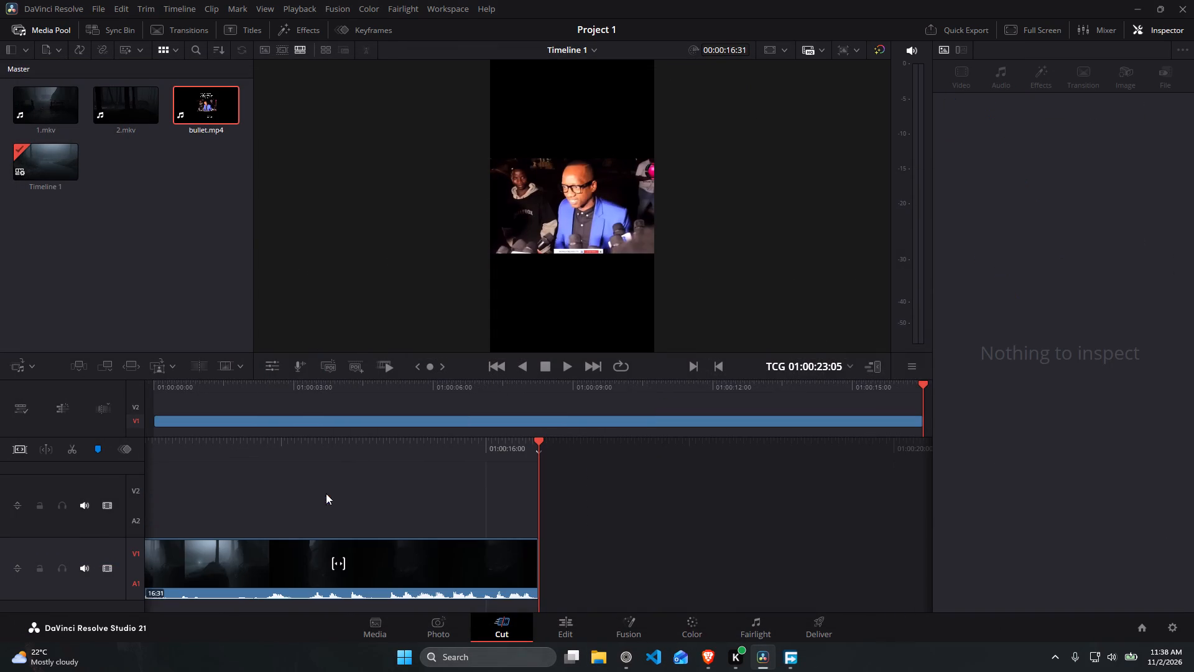
Load bullet.mp4 from the media pool into the source viewer and play it to check its audio.
{"action": "left_click", "coordinate": [211, 96]}
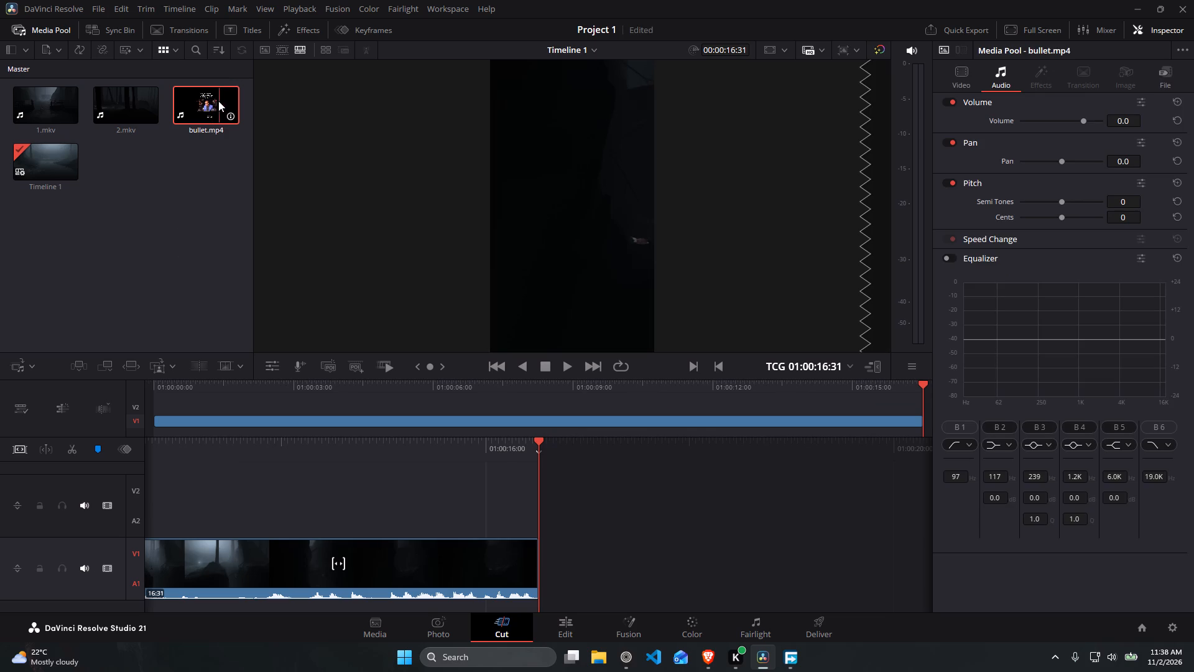
{"action": "double_click", "coordinate": [181, 103]}
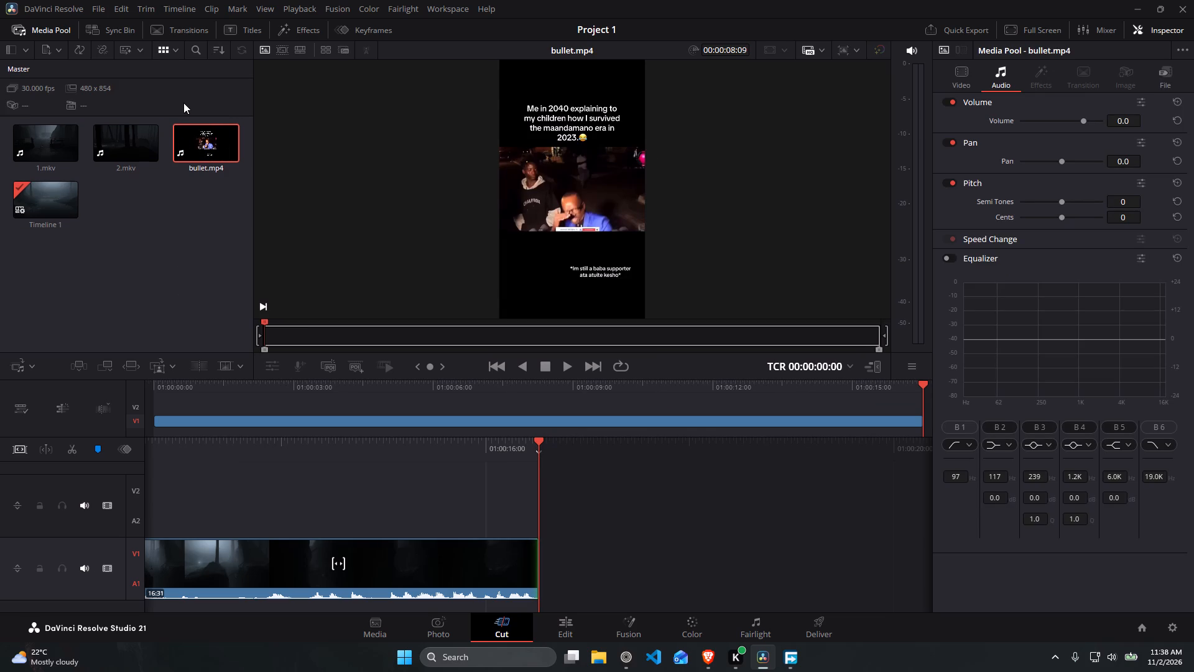
{"action": "key", "text": "space"}
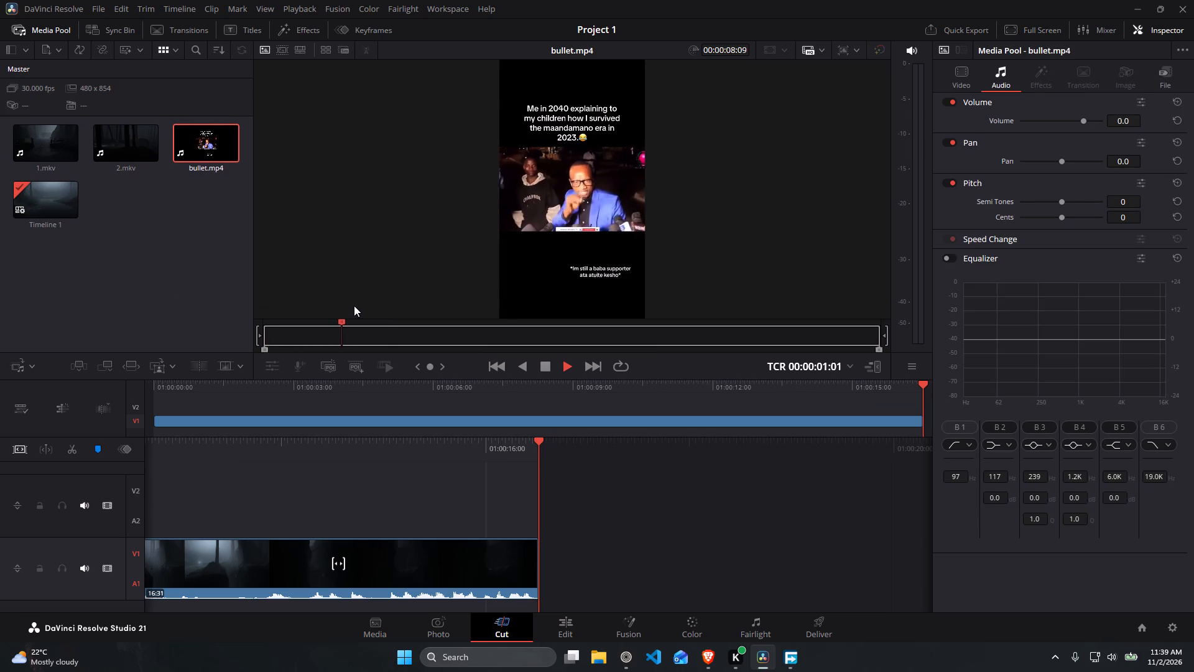
{"action": "key", "text": "space"}
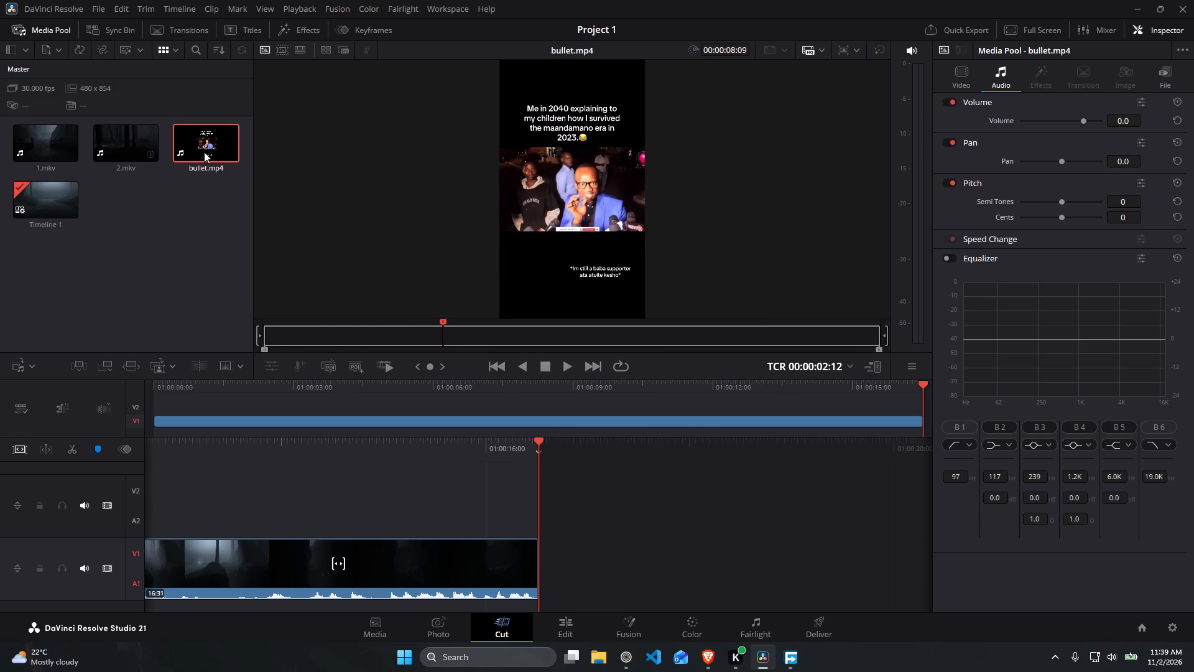
Remove bullet.mp4 from the media pool and import it again from the Downloads folder.
{"action": "key", "text": "Delete"}
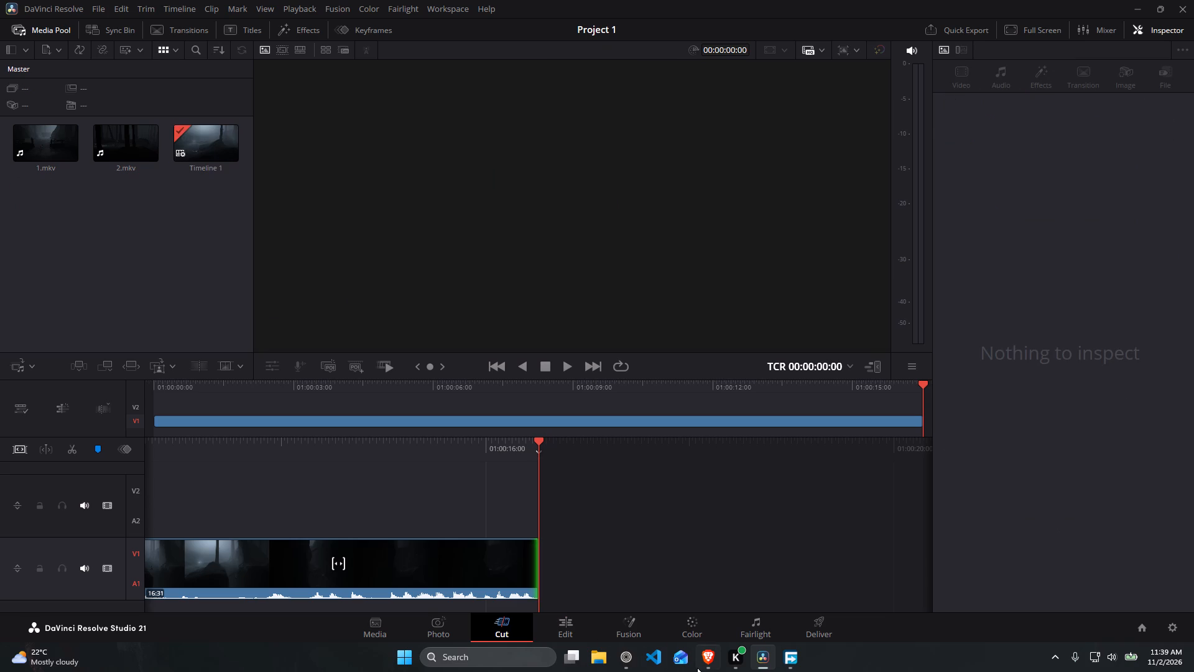
{"action": "left_click", "coordinate": [608, 660]}
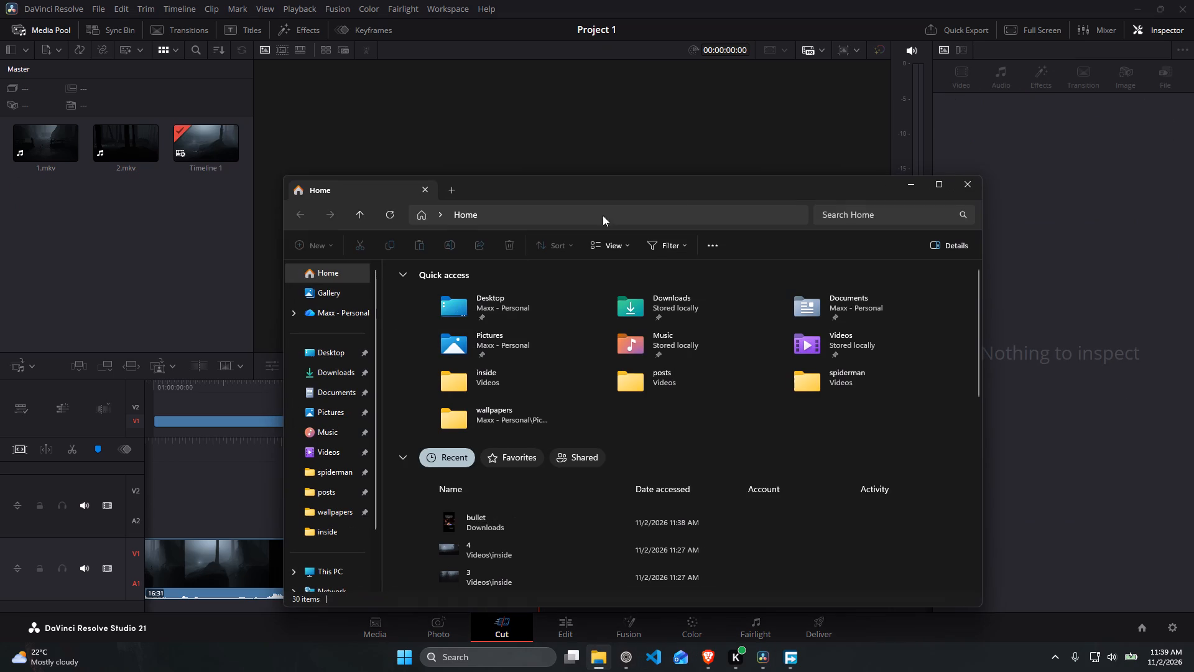
{"action": "left_click", "coordinate": [965, 183]}
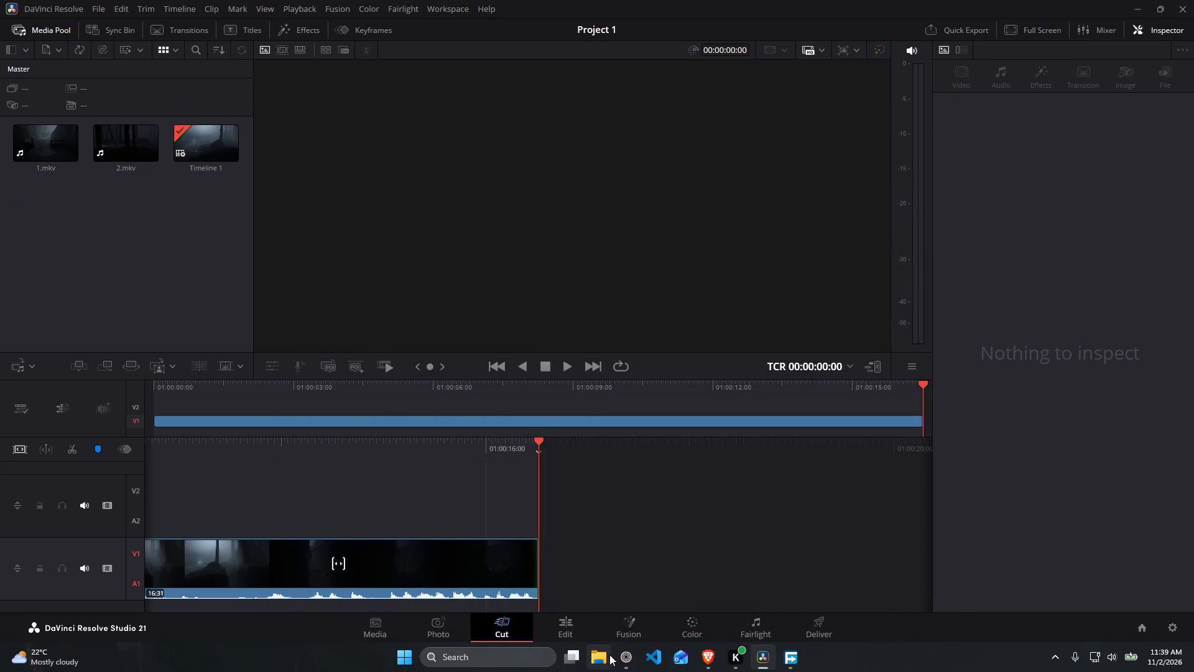
{"action": "left_click", "coordinate": [606, 655]}
{"action": "left_click", "coordinate": [341, 369]}
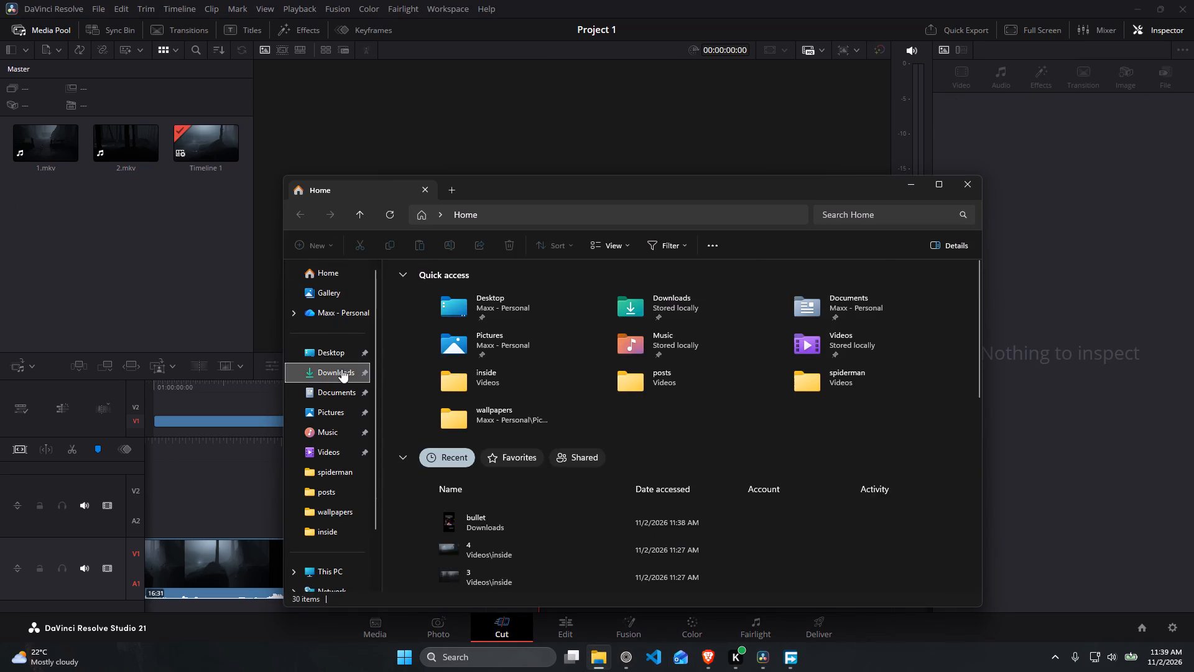
{"action": "left_click_drag", "start_coordinate": [439, 304], "coordinate": [123, 274]}
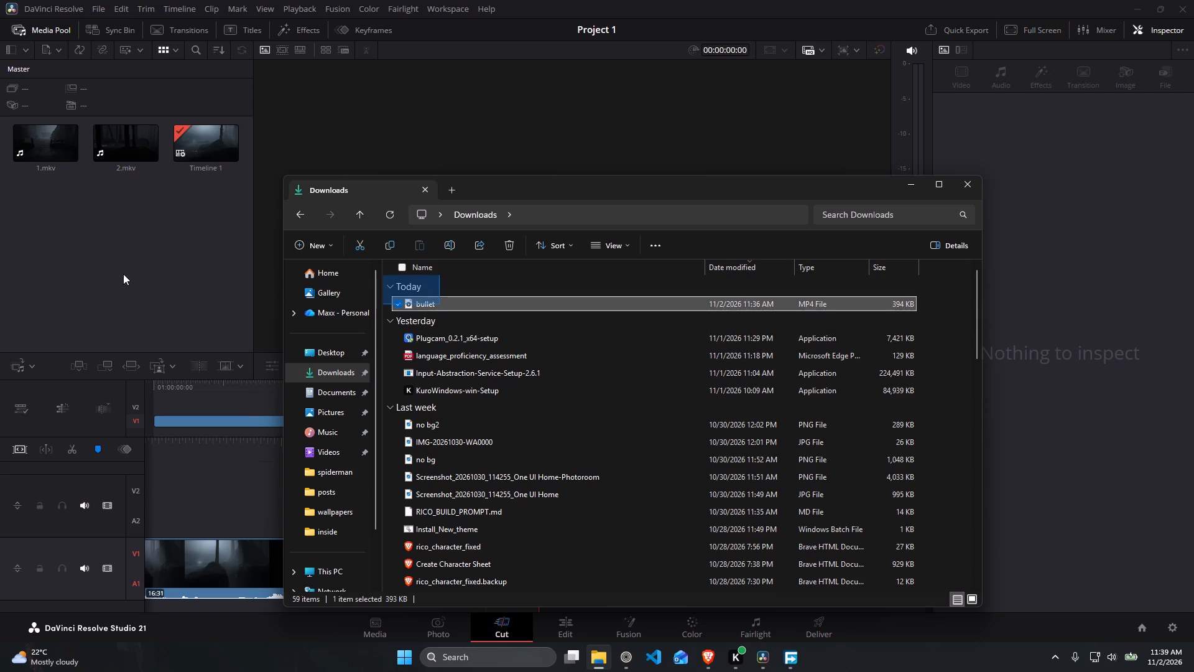
{"action": "left_click_drag", "start_coordinate": [123, 274], "coordinate": [396, 303]}
{"action": "left_click_drag", "start_coordinate": [420, 305], "coordinate": [114, 289]}
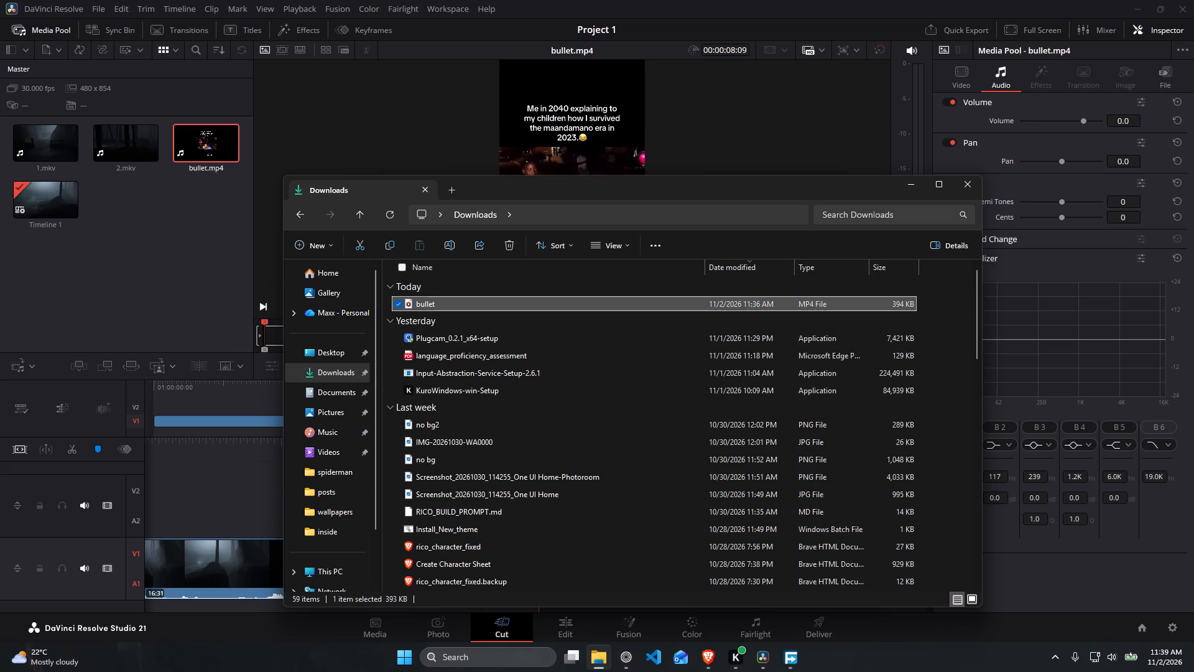
{"action": "left_click", "coordinate": [965, 185]}
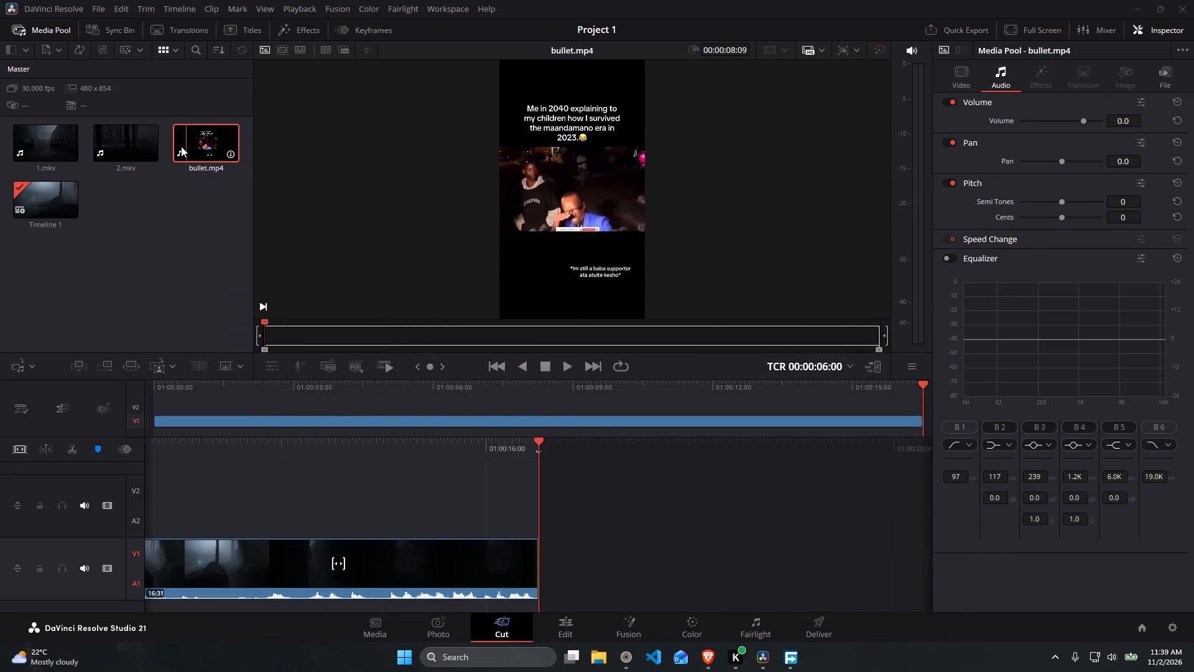
Play the re-imported bullet.mp4 in the source viewer to check whether it has sound.
{"action": "key", "text": "space"}
{"action": "left_click", "coordinate": [200, 146]}
{"action": "key", "text": "space"}
{"action": "key", "text": "space"}
{"action": "key", "text": "space"}
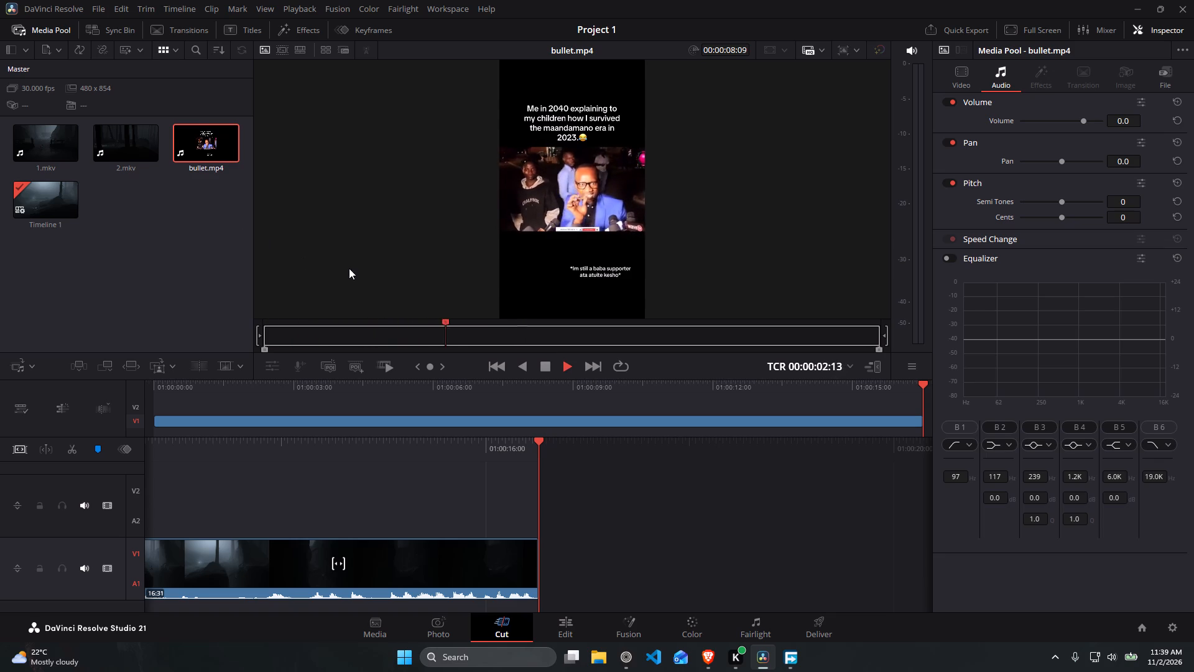
{"action": "key", "text": "space"}
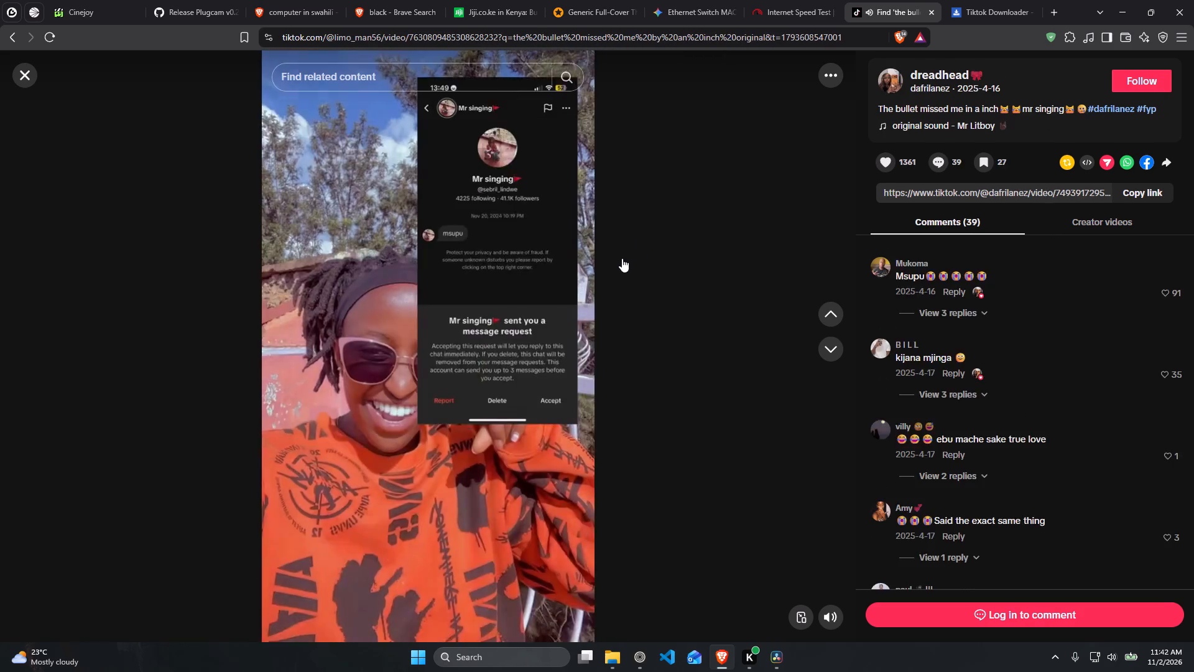
{"action": "scroll", "coordinate": [622, 258], "scroll_direction": "up", "scroll_amount": 5}
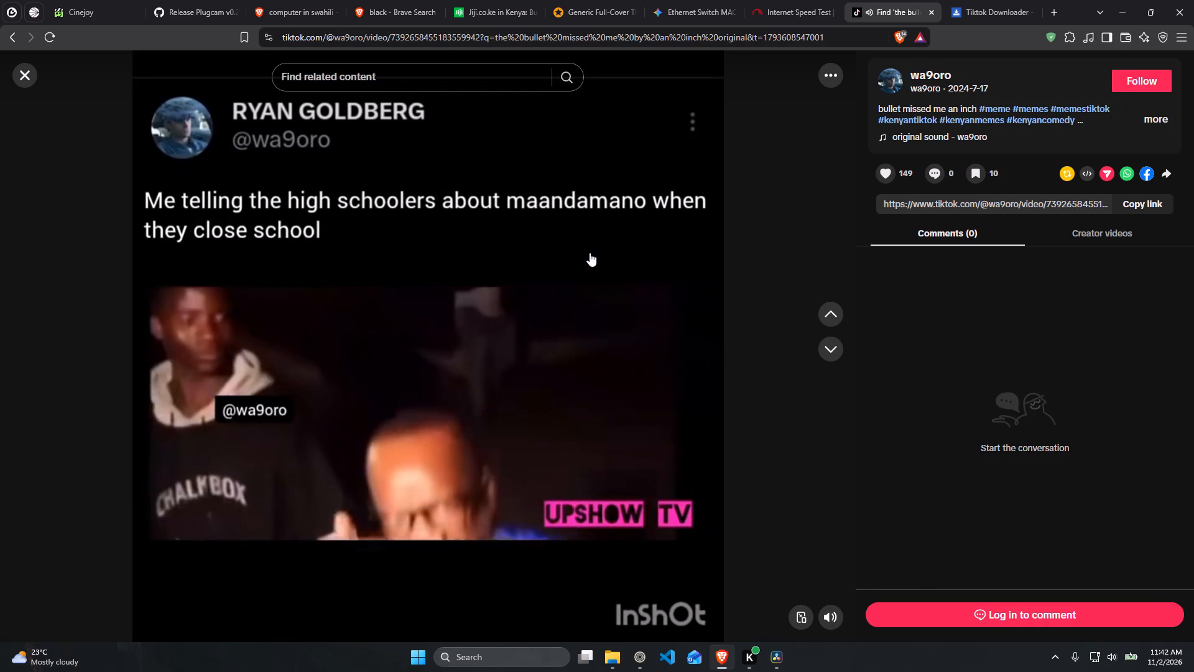
{"action": "scroll", "coordinate": [588, 246], "scroll_direction": "up", "scroll_amount": 6}
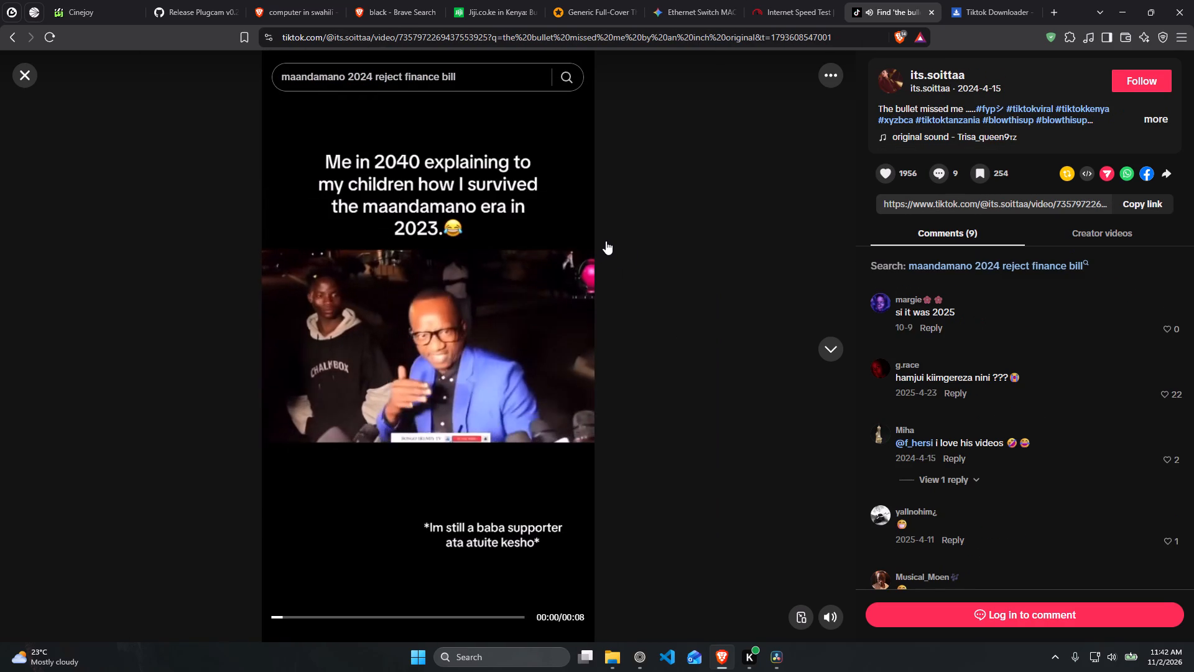
{"action": "scroll", "coordinate": [604, 238], "scroll_direction": "up", "scroll_amount": 2}
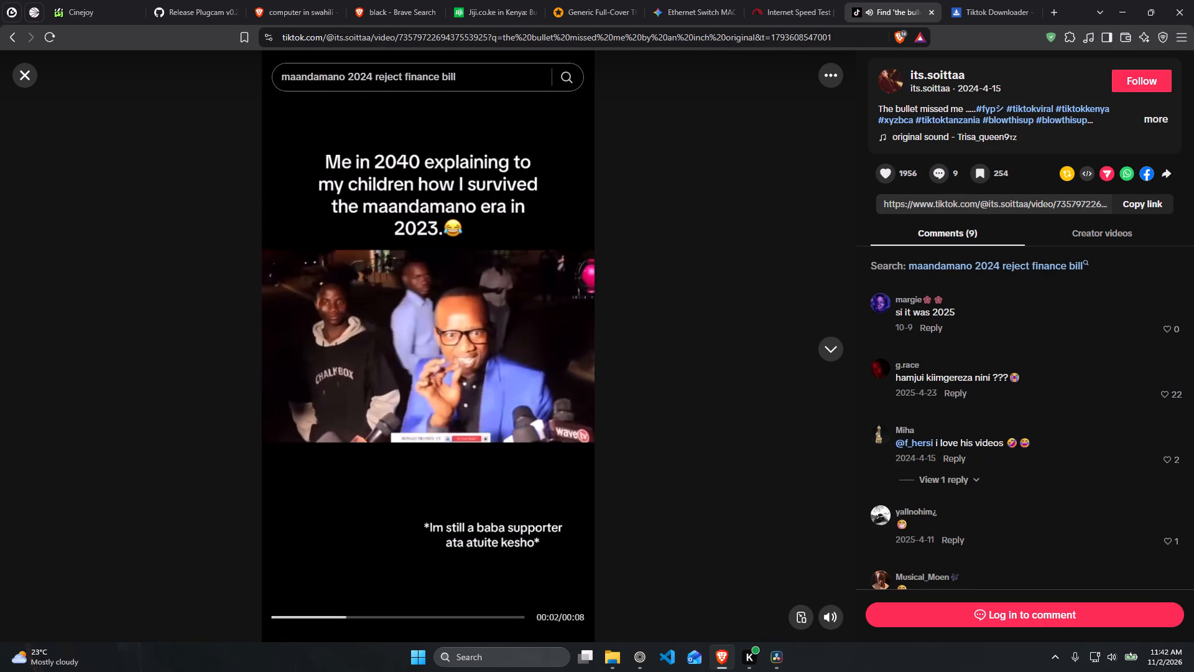
Copy the link of the "Me in 2040" TikTok video and pause its playback.
{"action": "left_click", "coordinate": [1154, 200]}
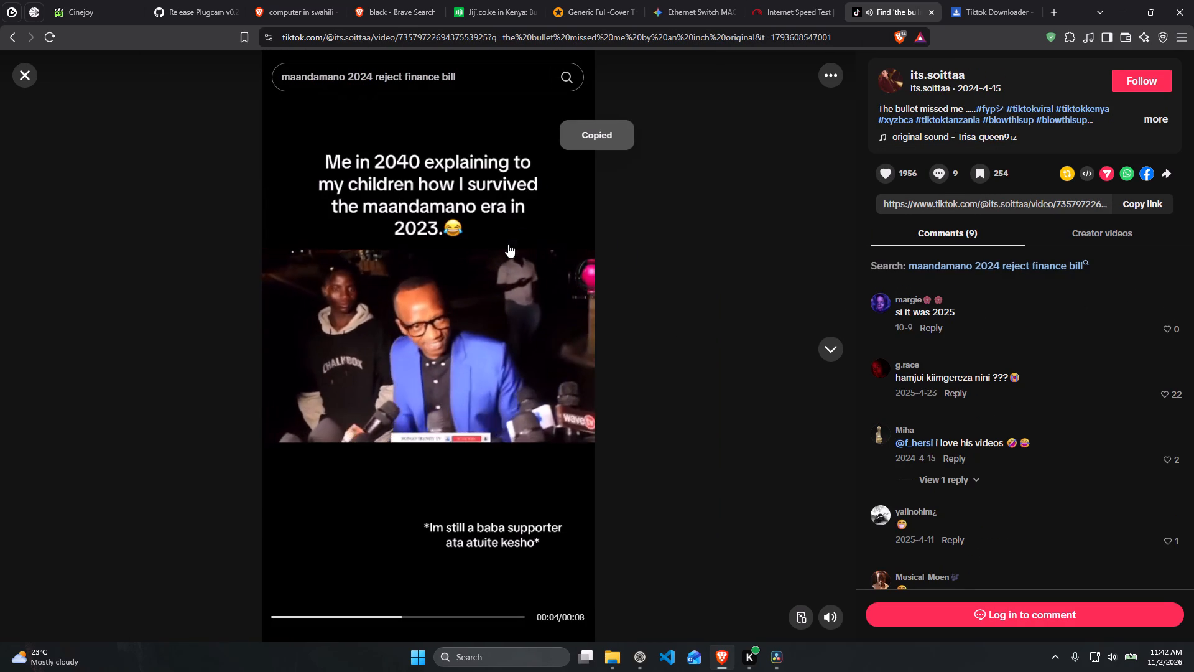
{"action": "left_click", "coordinate": [506, 254]}
Return from SnapTik to the search results, open the snaptik.com.lc downloader instead, and submit the copied TikTok link there.
{"action": "left_click", "coordinate": [1020, 0]}
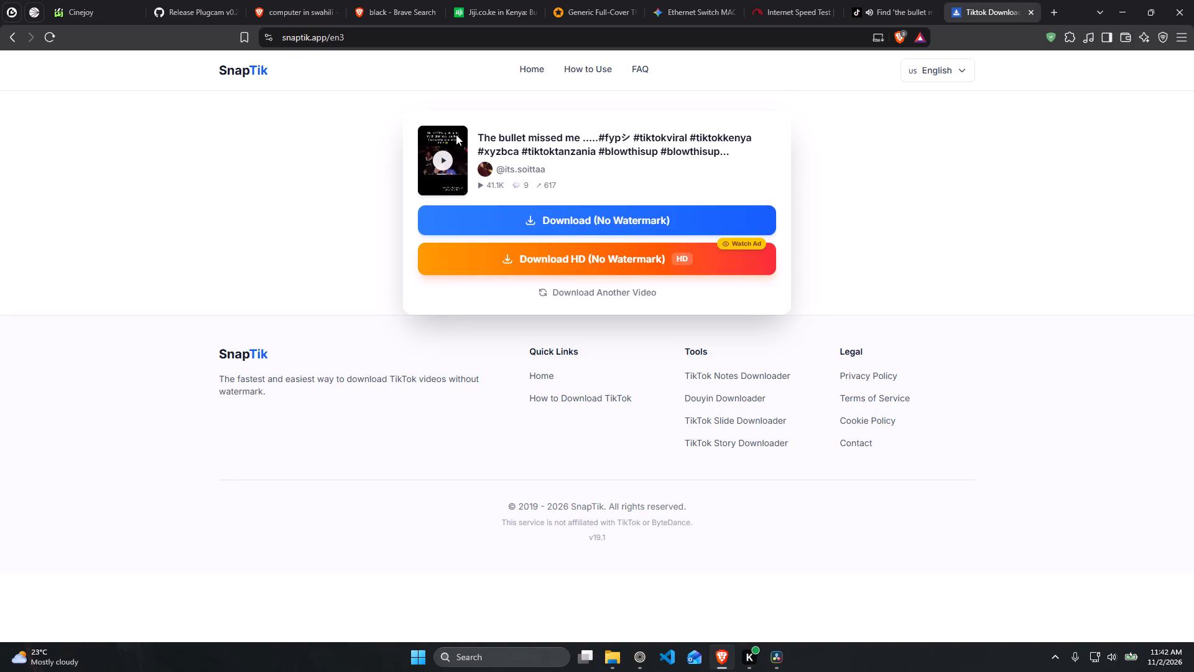
{"action": "left_click", "coordinate": [13, 30]}
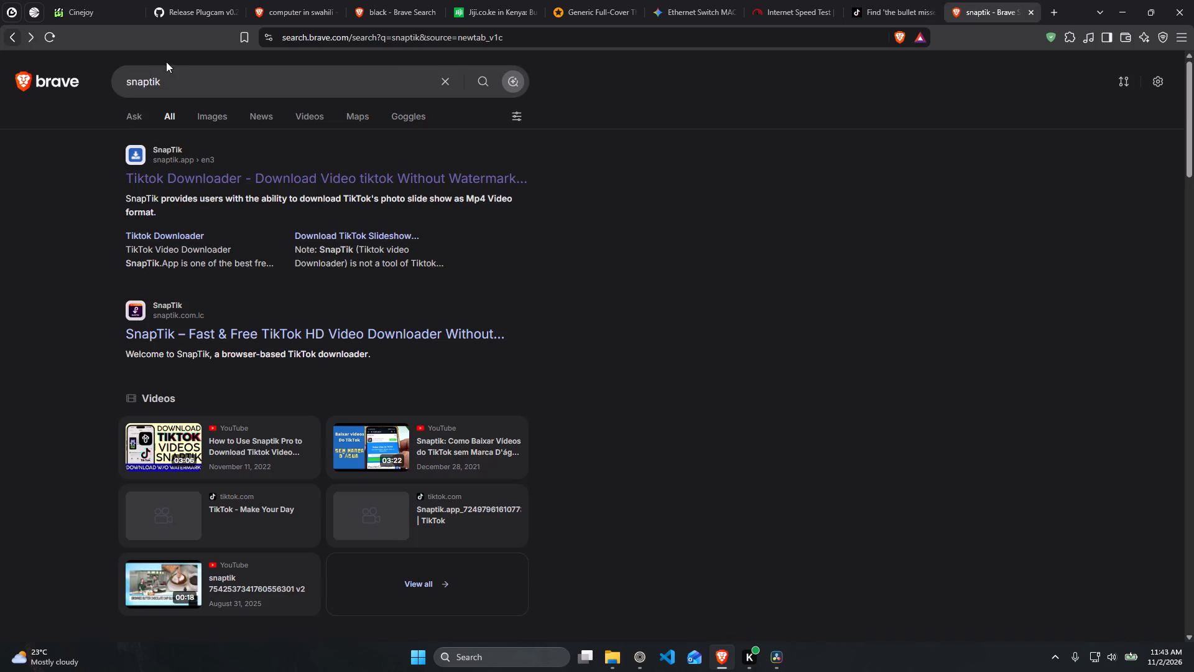
{"action": "left_click", "coordinate": [210, 330]}
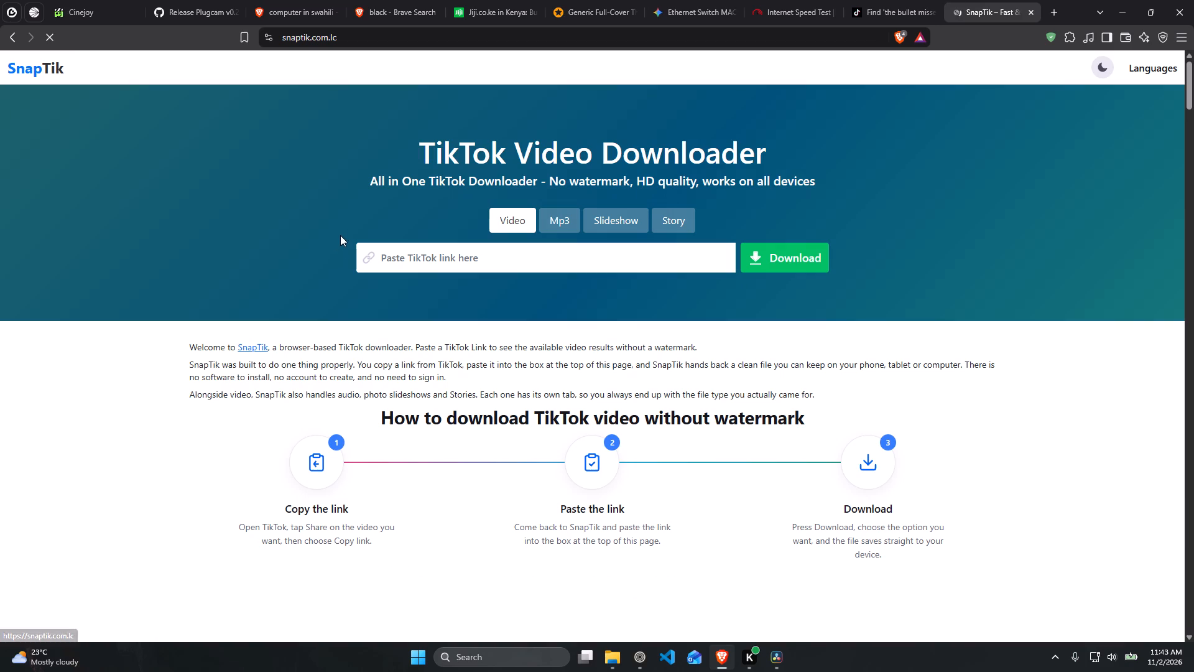
{"action": "left_click", "coordinate": [557, 250]}
{"action": "key", "text": "ctrl+v"}
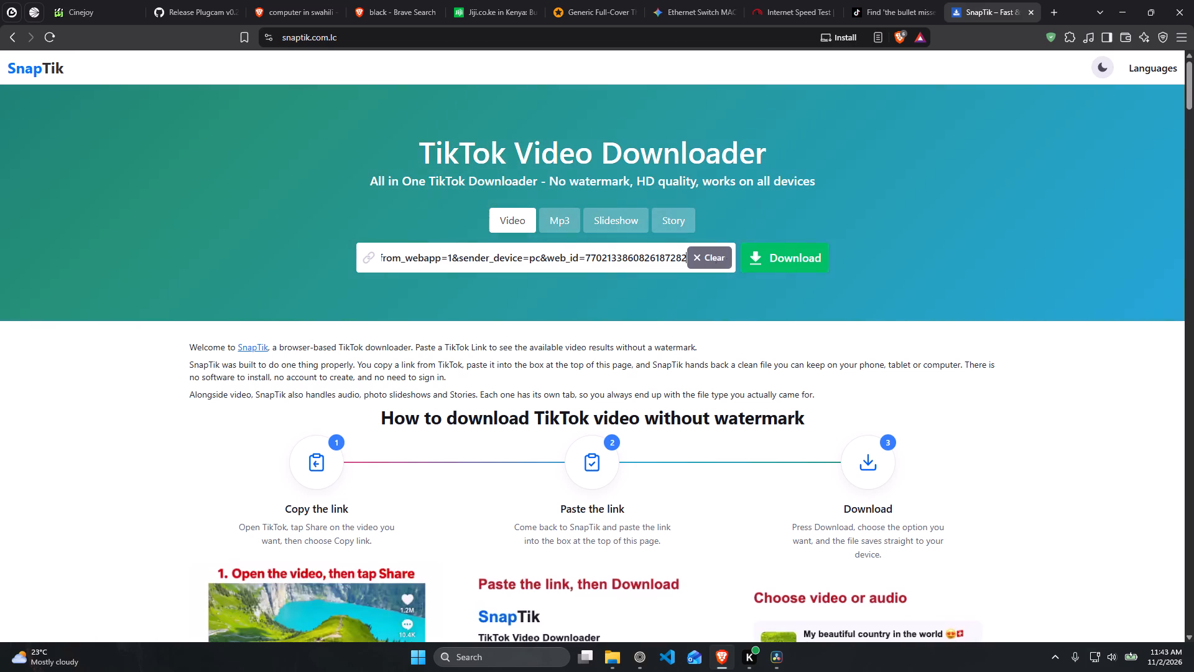
{"action": "left_click", "coordinate": [765, 254]}
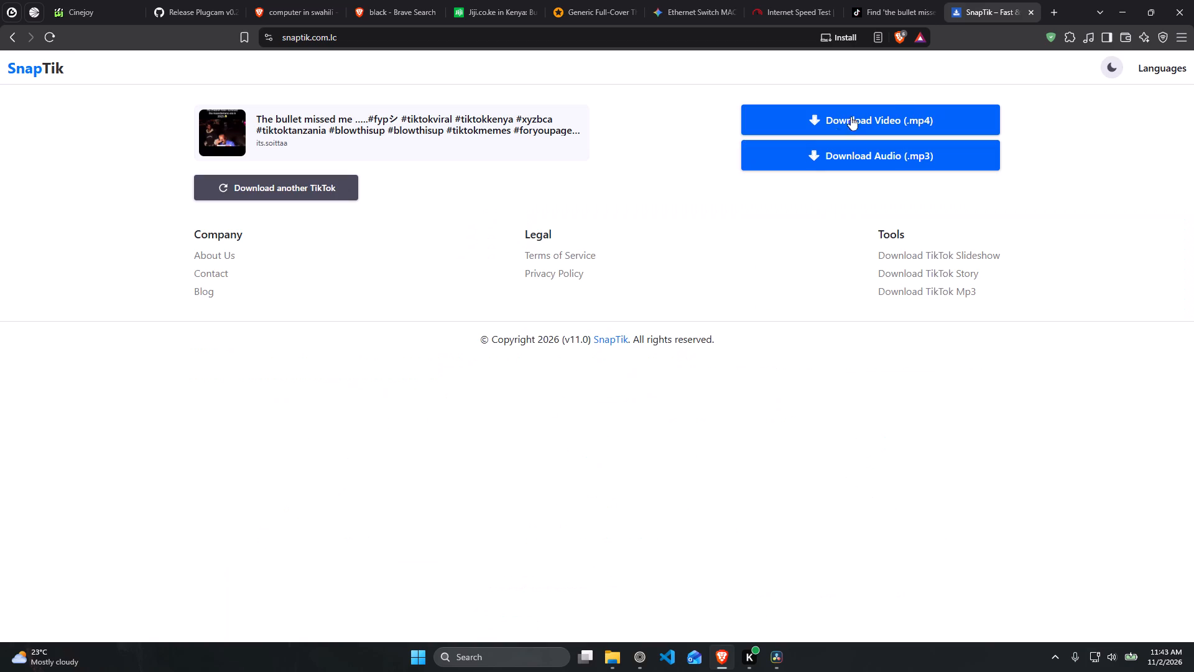
Download the TikTok clip as an MP4 video into the Downloads folder and bring up that folder in File Explorer.
{"action": "left_click", "coordinate": [891, 113]}
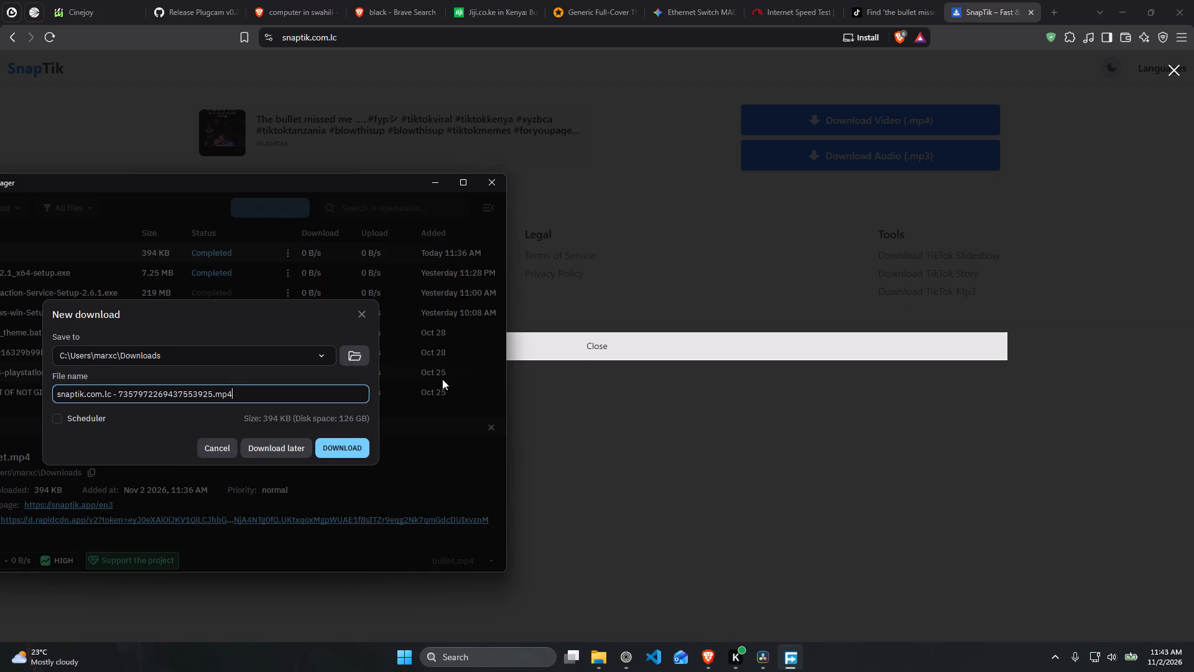
{"action": "left_click", "coordinate": [345, 444]}
{"action": "left_click", "coordinate": [420, 186]}
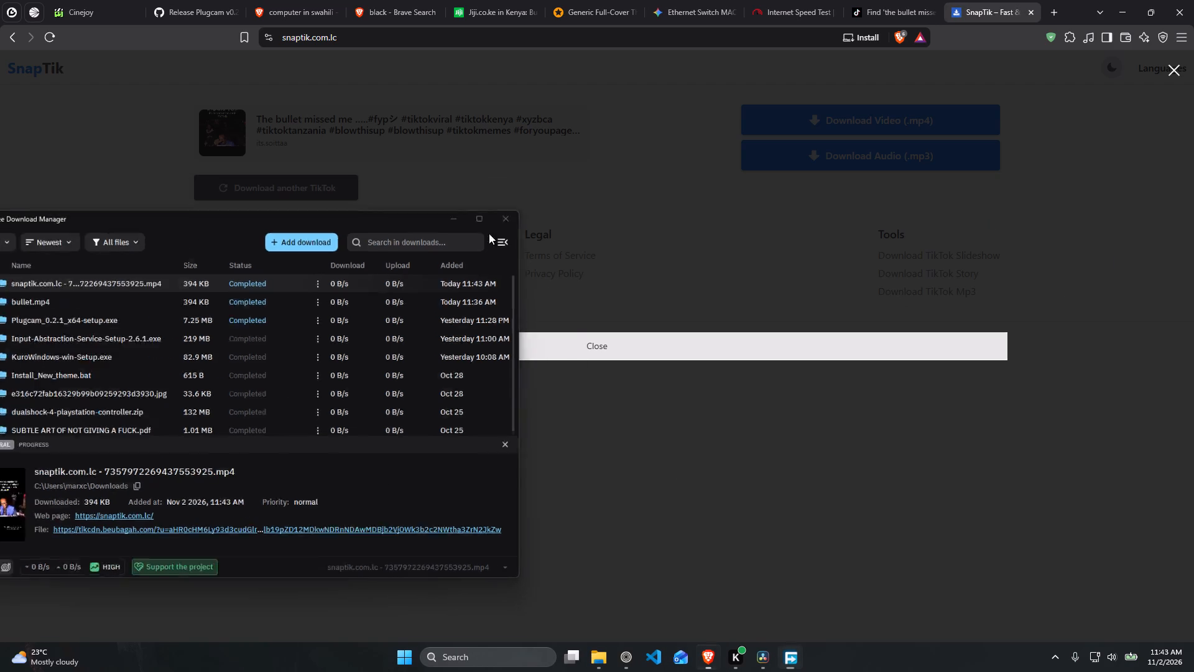
{"action": "left_click", "coordinate": [593, 653]}
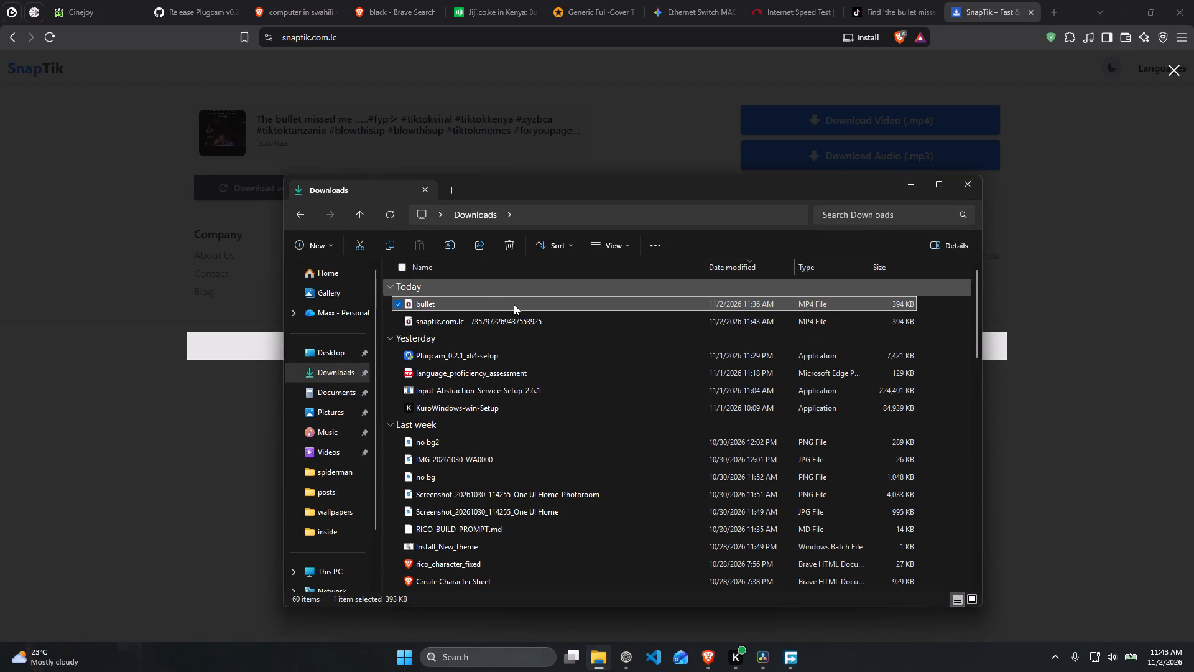
In DaVinci Resolve, replace bullet.mp4 in the media pool with the new snaptik.com.lc MP4 from the Downloads folder.
{"action": "left_click", "coordinate": [766, 663]}
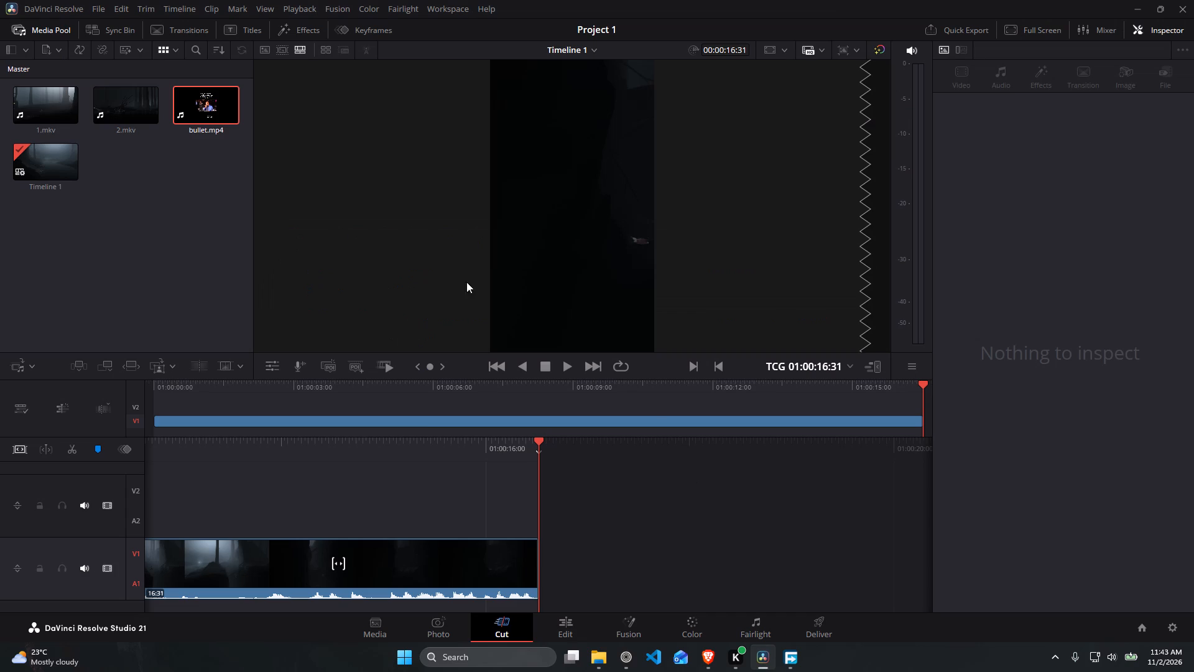
{"action": "left_click", "coordinate": [213, 110]}
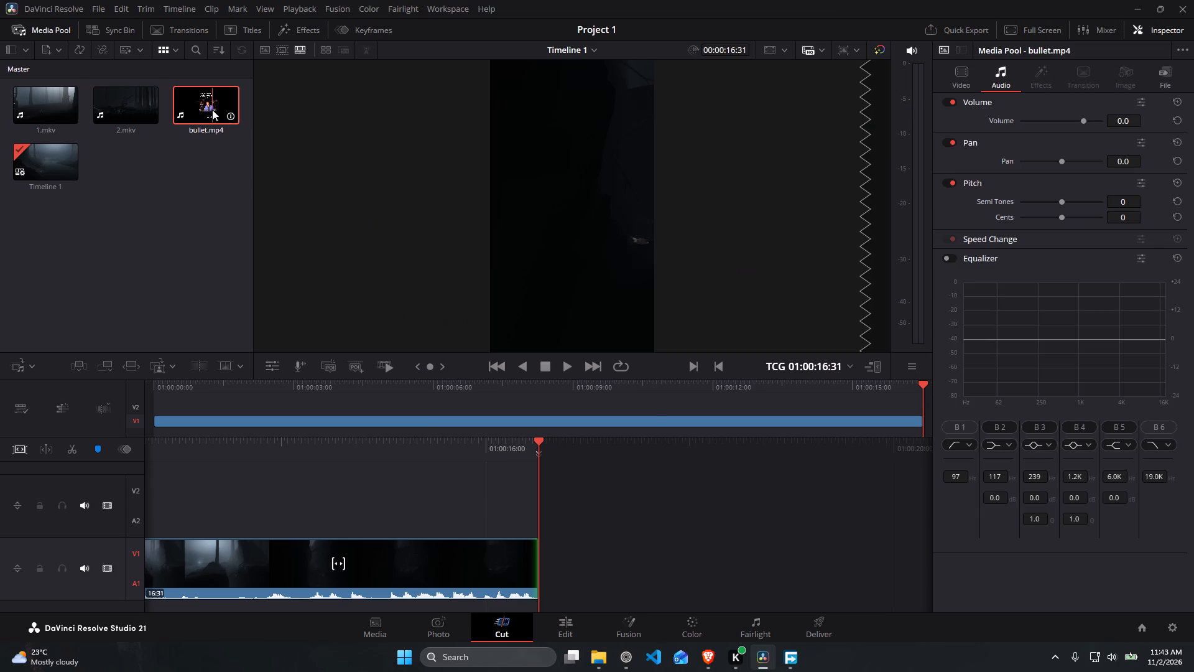
{"action": "key", "text": "Delete"}
{"action": "left_click", "coordinate": [605, 661]}
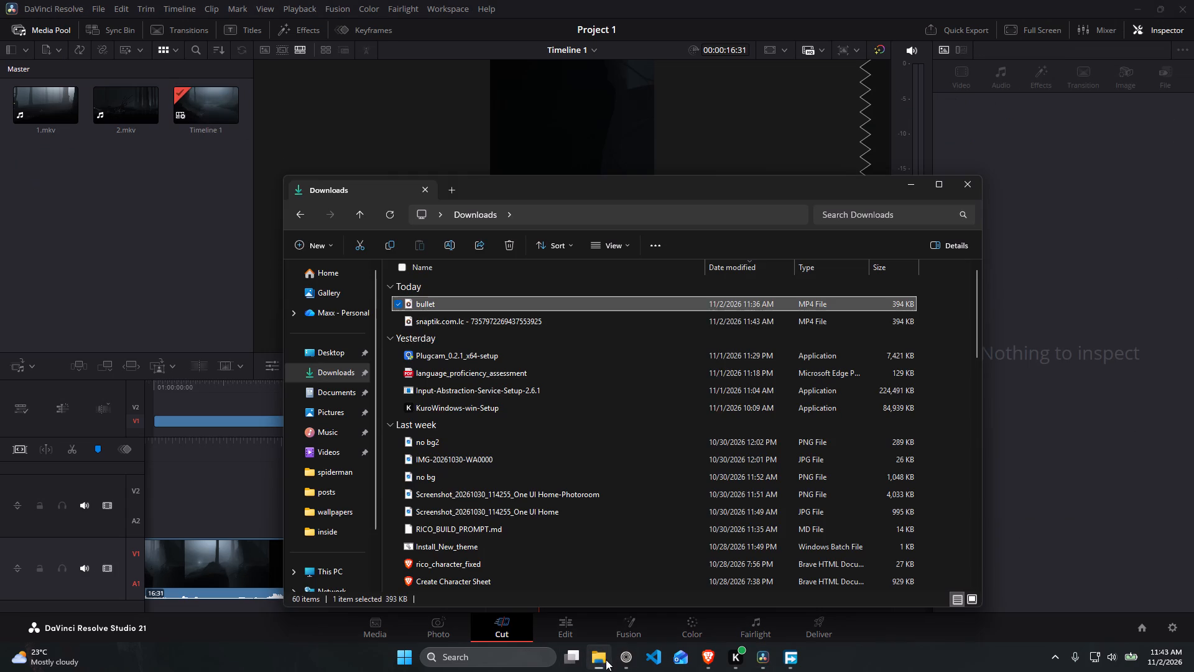
{"action": "left_click_drag", "start_coordinate": [464, 318], "coordinate": [114, 245]}
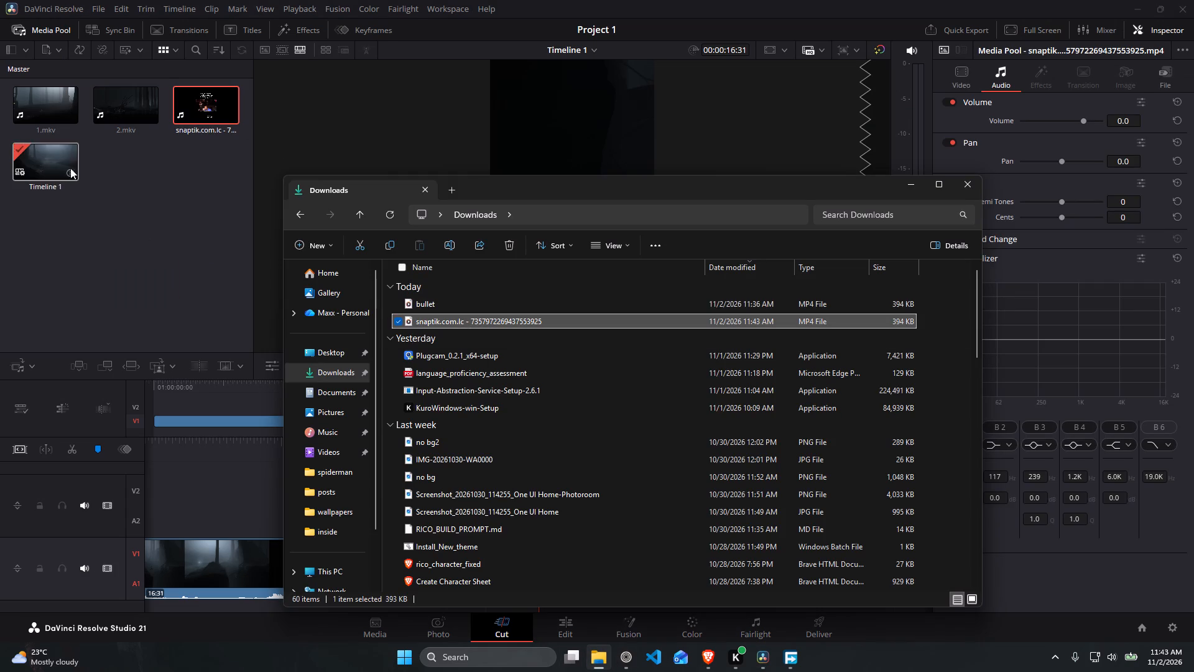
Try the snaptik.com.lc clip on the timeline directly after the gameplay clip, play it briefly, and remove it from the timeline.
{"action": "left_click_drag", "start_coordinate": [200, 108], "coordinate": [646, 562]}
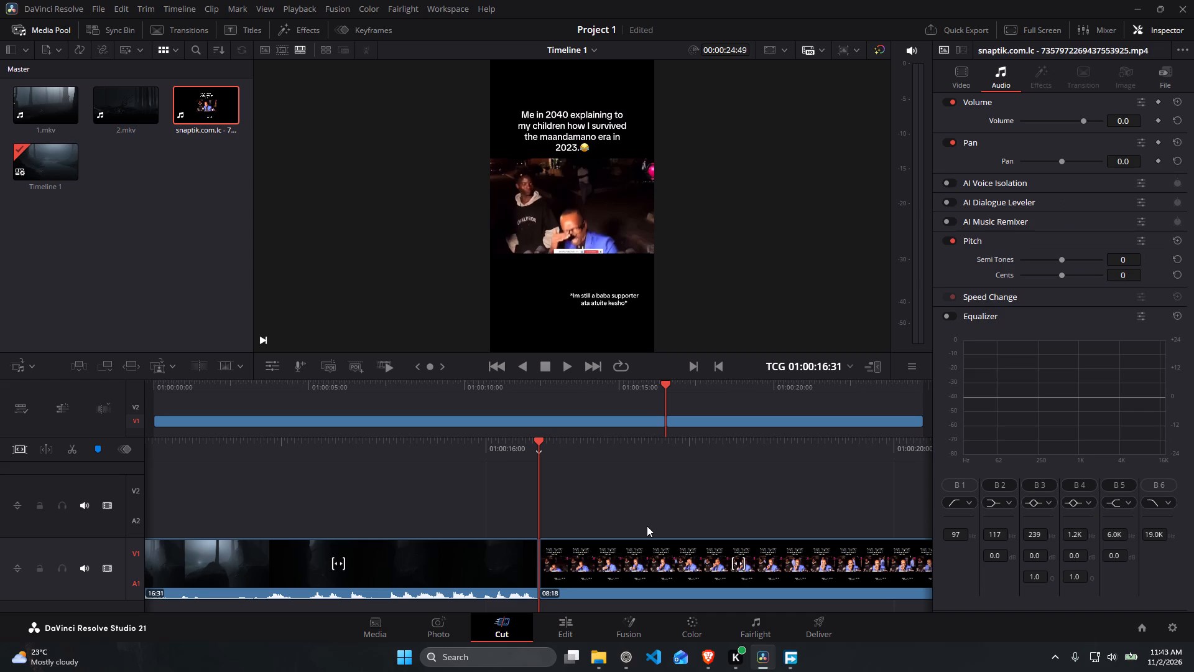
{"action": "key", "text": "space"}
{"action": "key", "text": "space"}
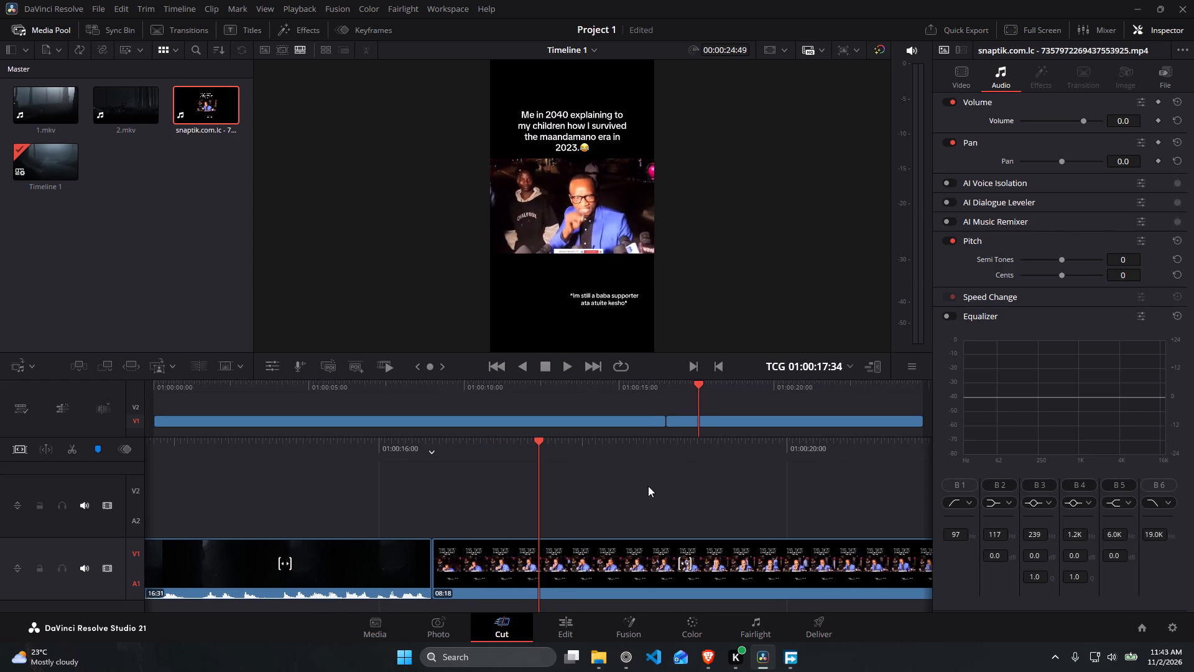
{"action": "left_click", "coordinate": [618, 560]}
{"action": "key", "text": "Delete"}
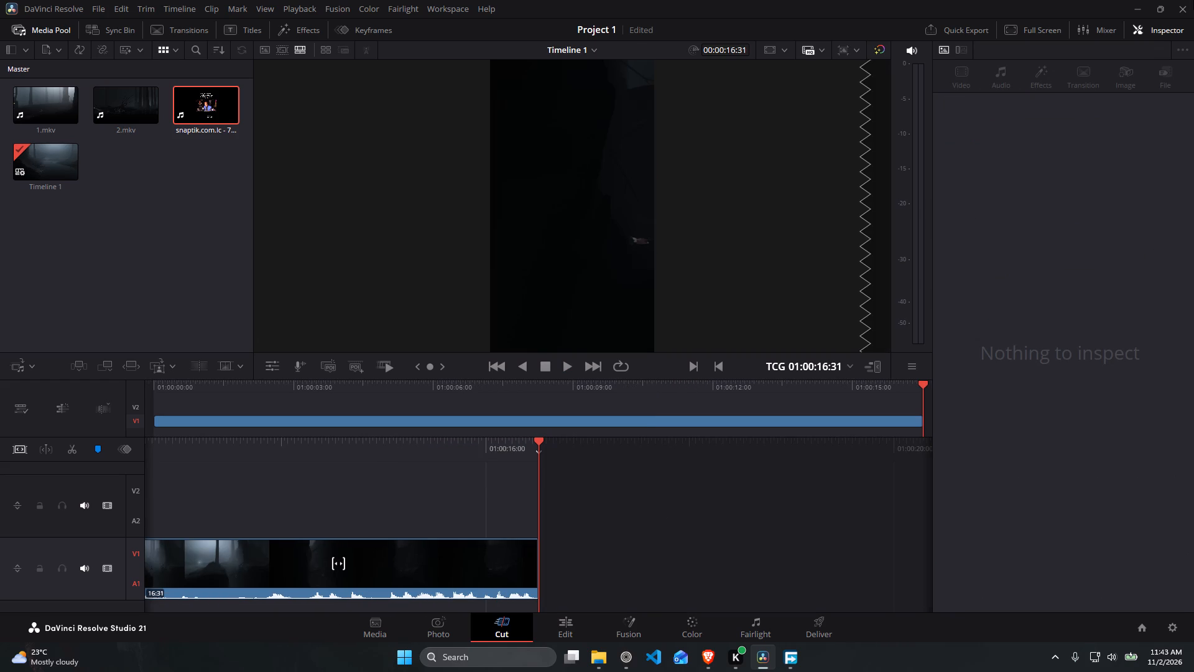
Close DaVinci Resolve, clear the browser off the desktop, and relaunch DaVinci Resolve as administrator from its desktop shortcut.
{"action": "left_click", "coordinate": [1193, 0]}
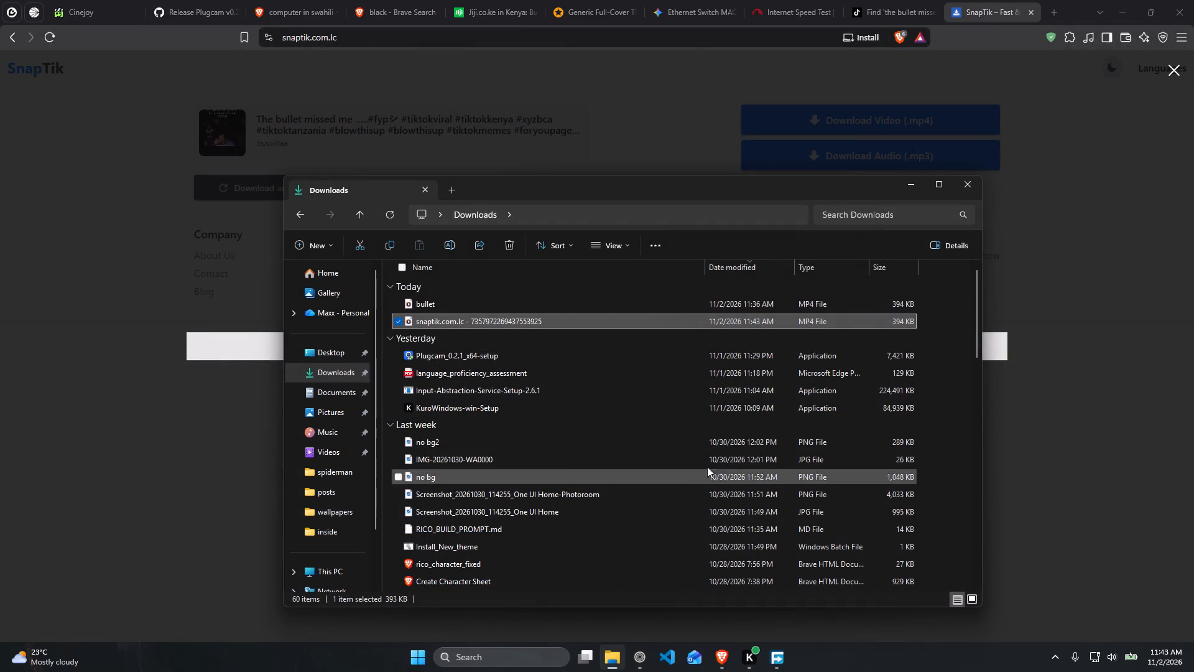
{"action": "left_click", "coordinate": [1126, 3]}
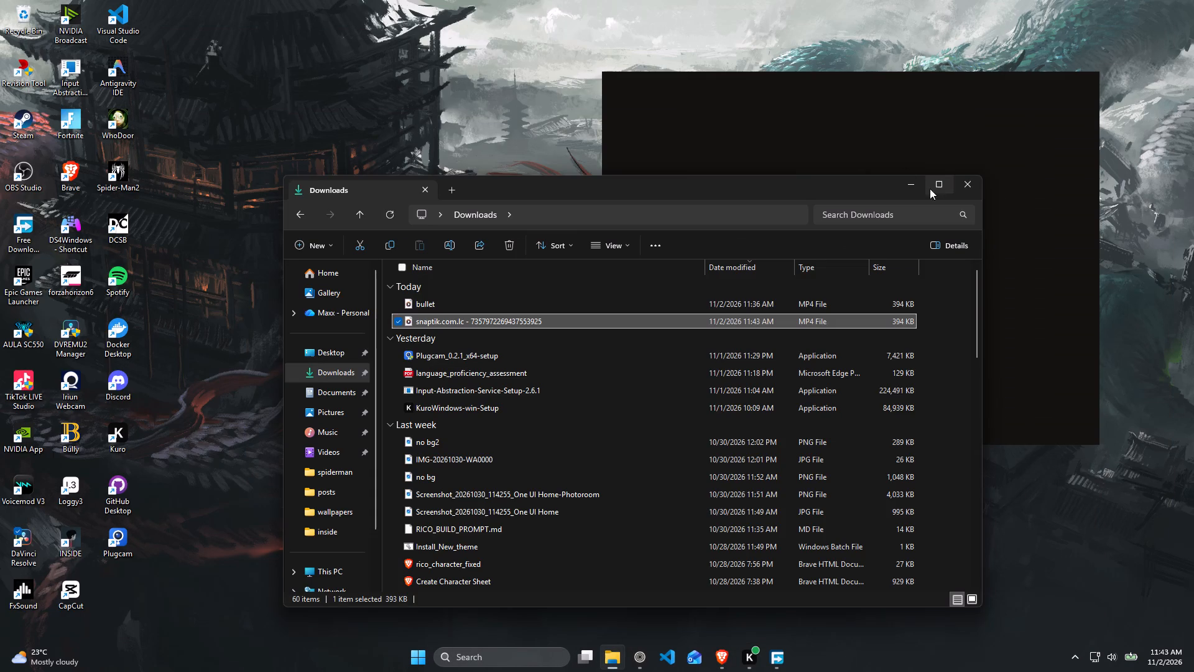
{"action": "left_click_drag", "start_coordinate": [695, 191], "coordinate": [826, 67]}
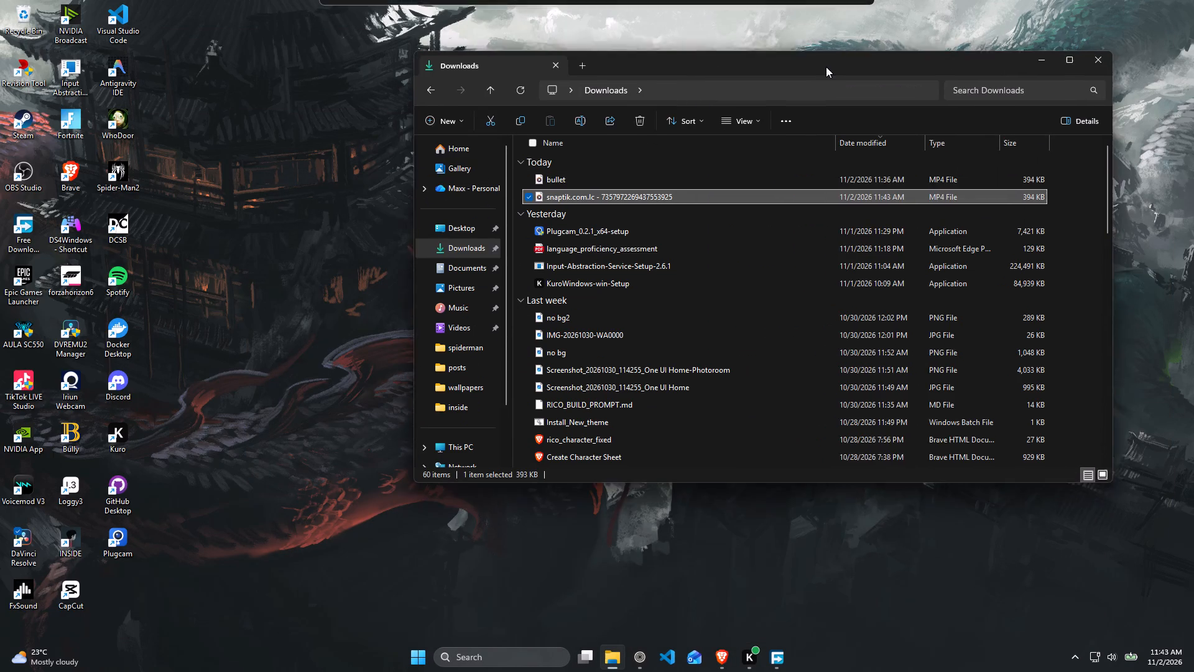
{"action": "left_click_drag", "start_coordinate": [826, 67], "coordinate": [849, 60]}
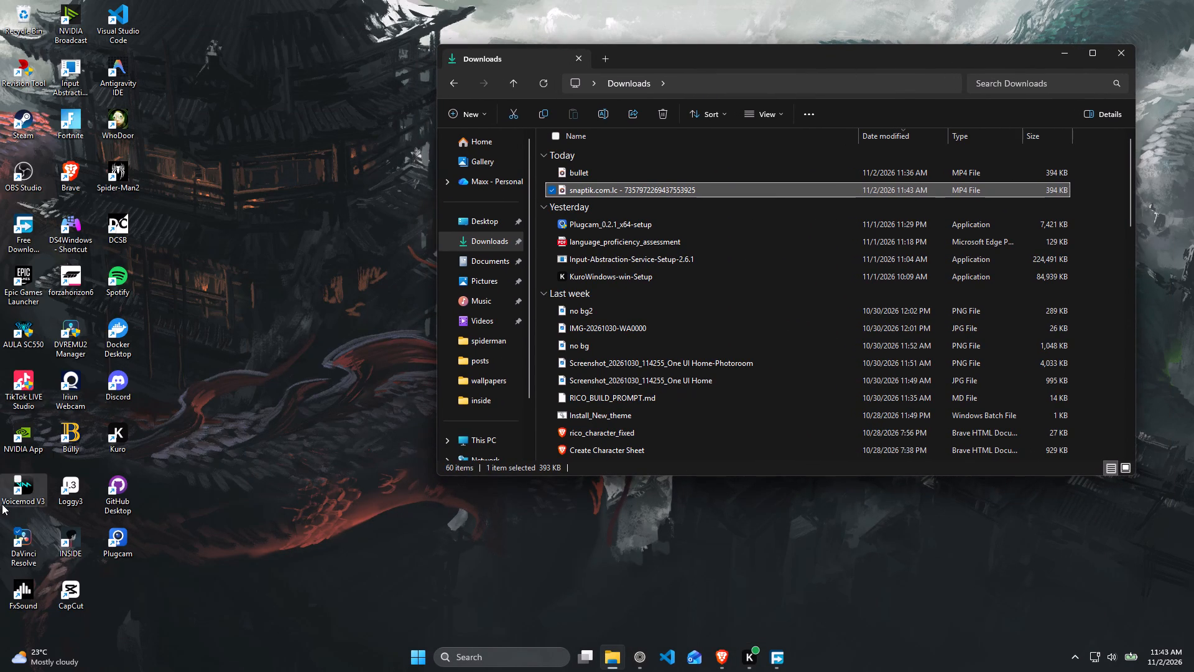
{"action": "left_click", "coordinate": [27, 539]}
{"action": "right_click", "coordinate": [27, 539]}
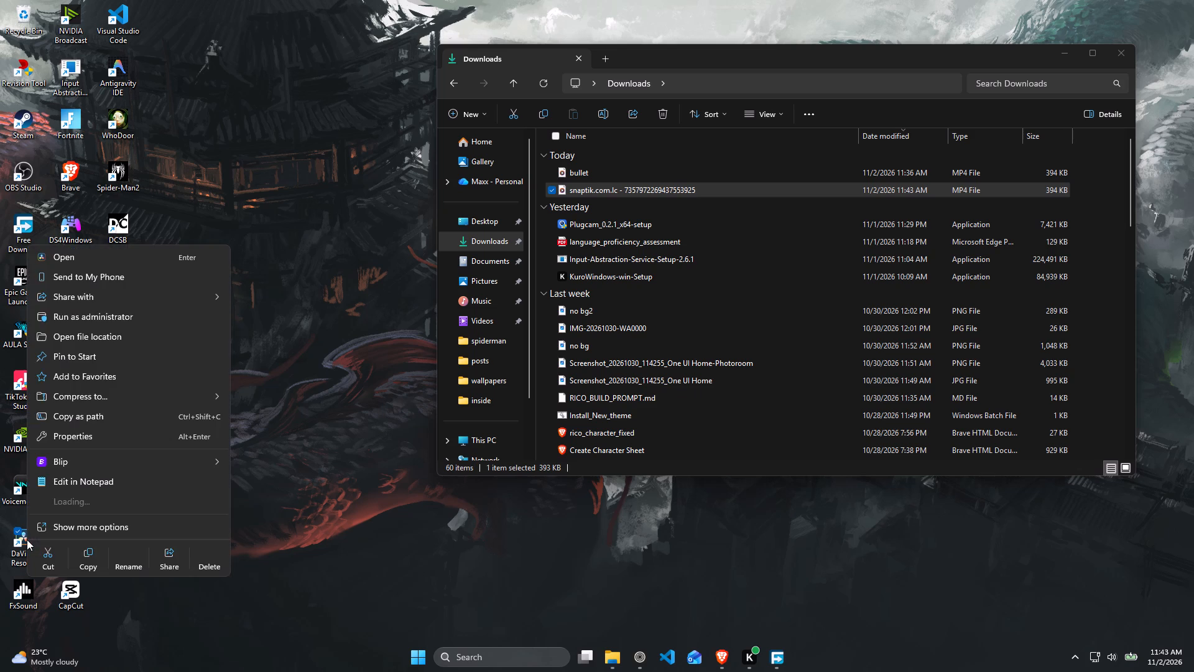
{"action": "left_click", "coordinate": [79, 315]}
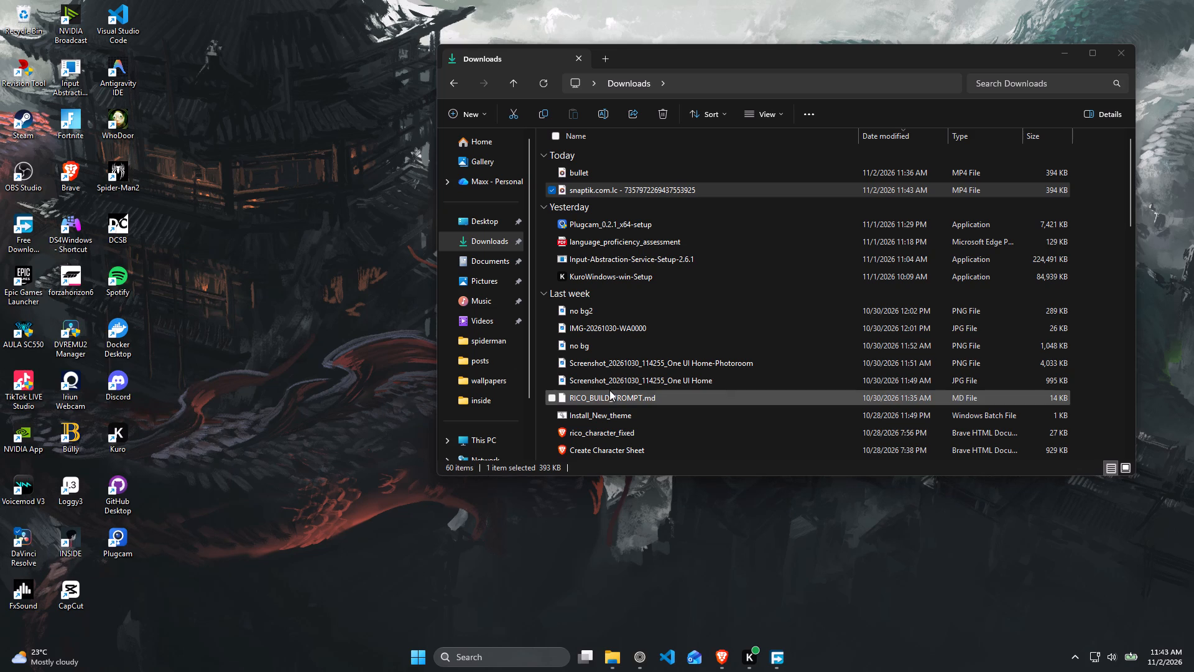